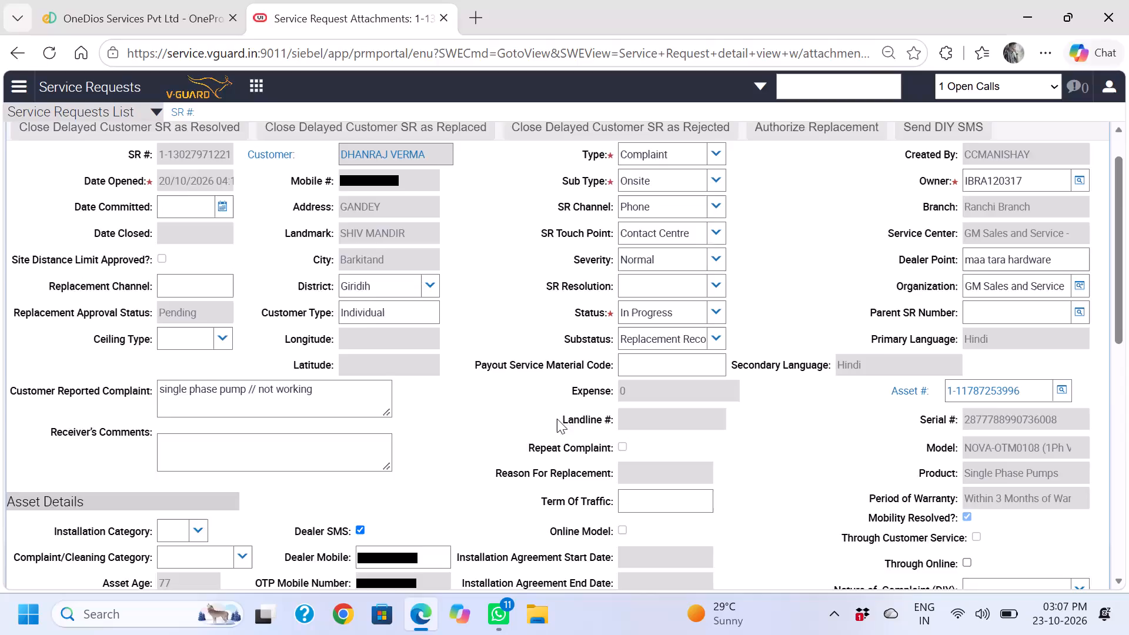
Attach the image file WhatsApp Image 2026-10-21 at 2.55.14 PM from Downloads to the service request.
{"action": "scroll", "coordinate": [557, 419], "scroll_direction": "down", "scroll_amount": 5}
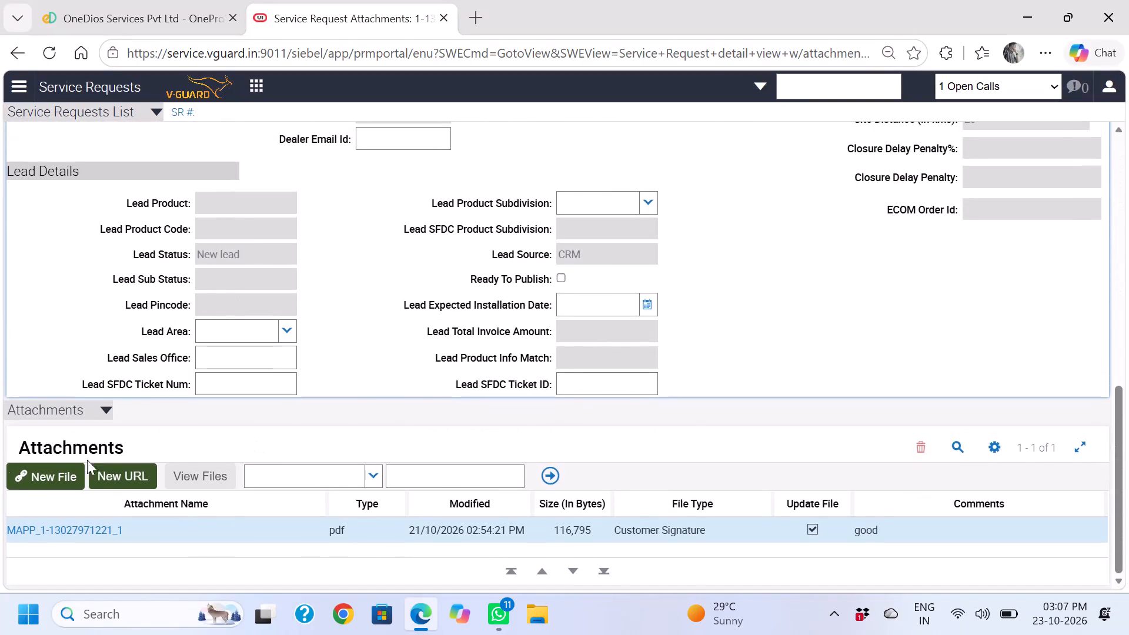
{"action": "left_click", "coordinate": [52, 486]}
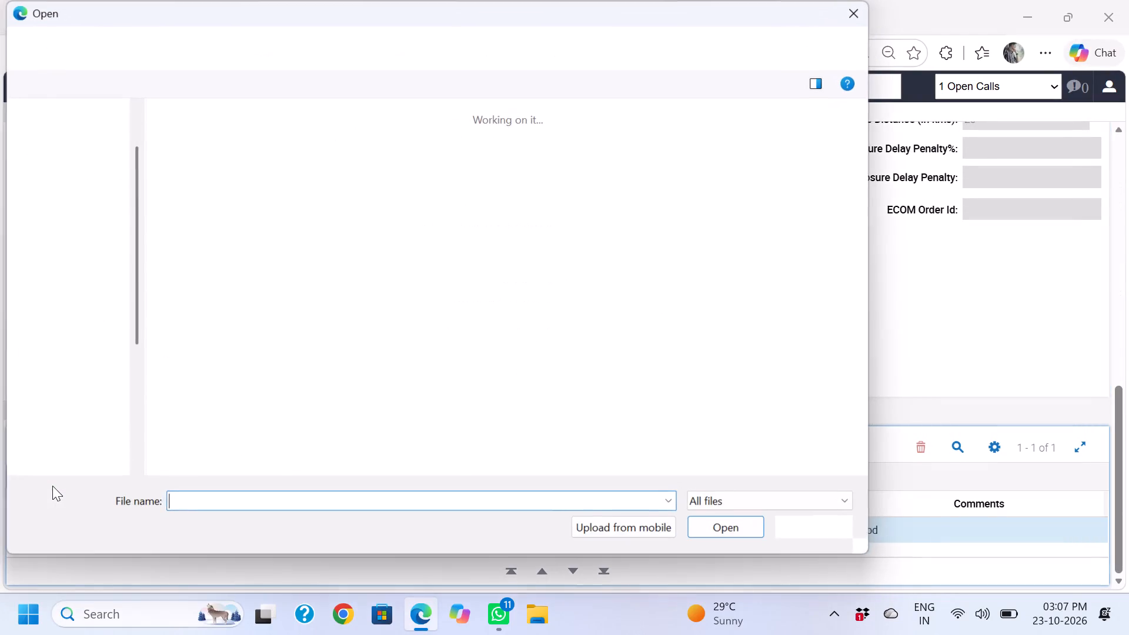
{"action": "left_click", "coordinate": [293, 209]}
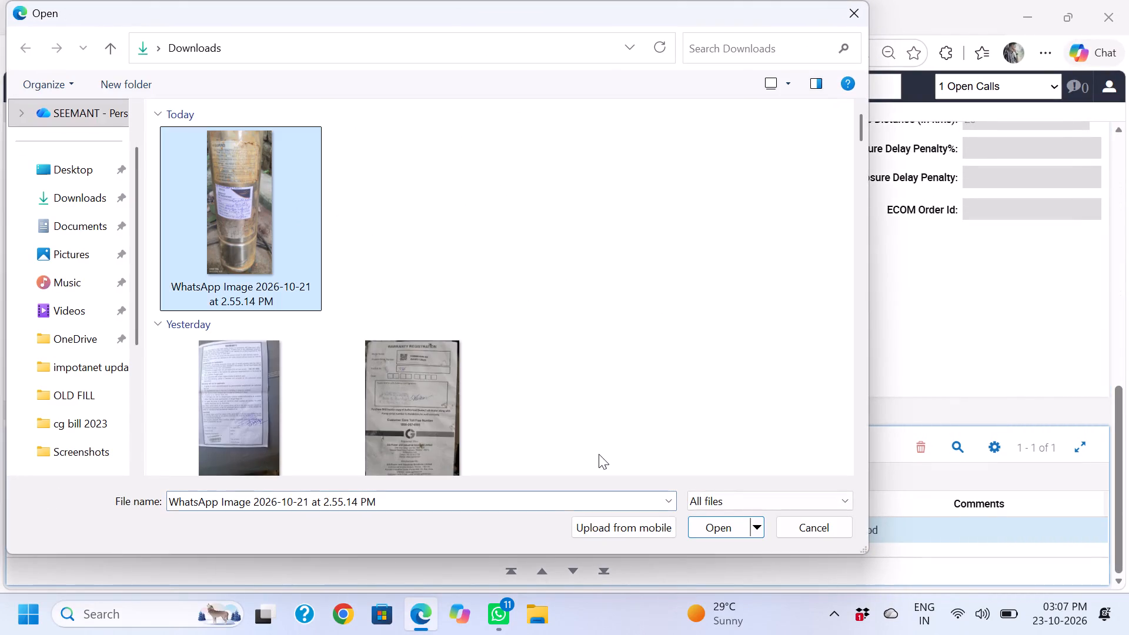
{"action": "left_click", "coordinate": [720, 530]}
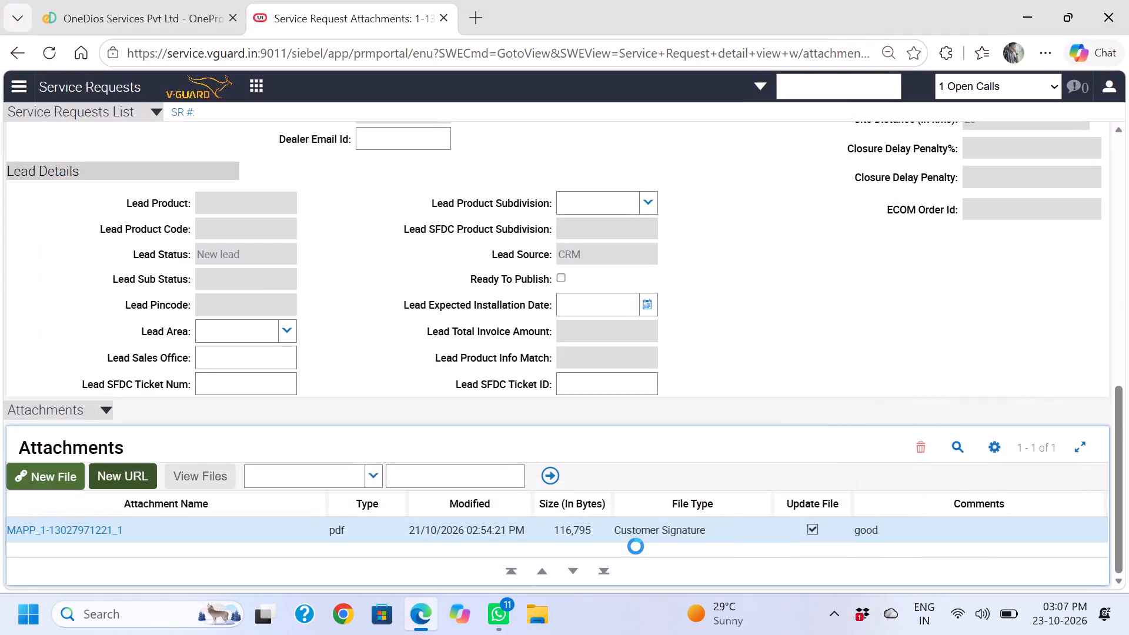
Set the file type of the newly attached WhatsApp image to Defective Part Image.
{"action": "left_click", "coordinate": [656, 533]}
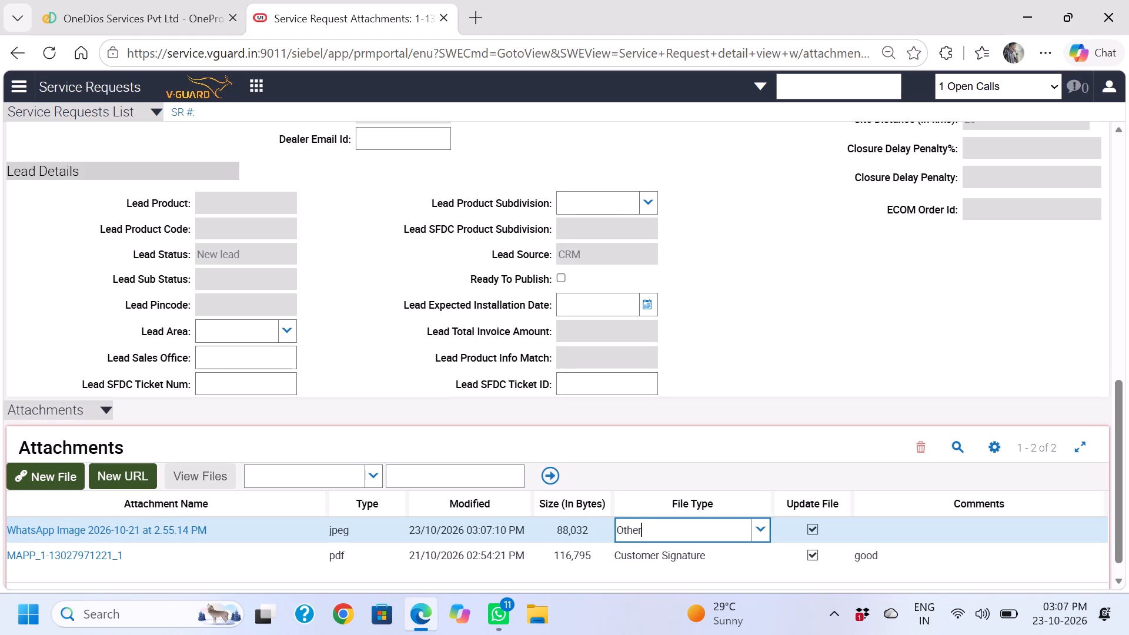
{"action": "left_click", "coordinate": [759, 533]}
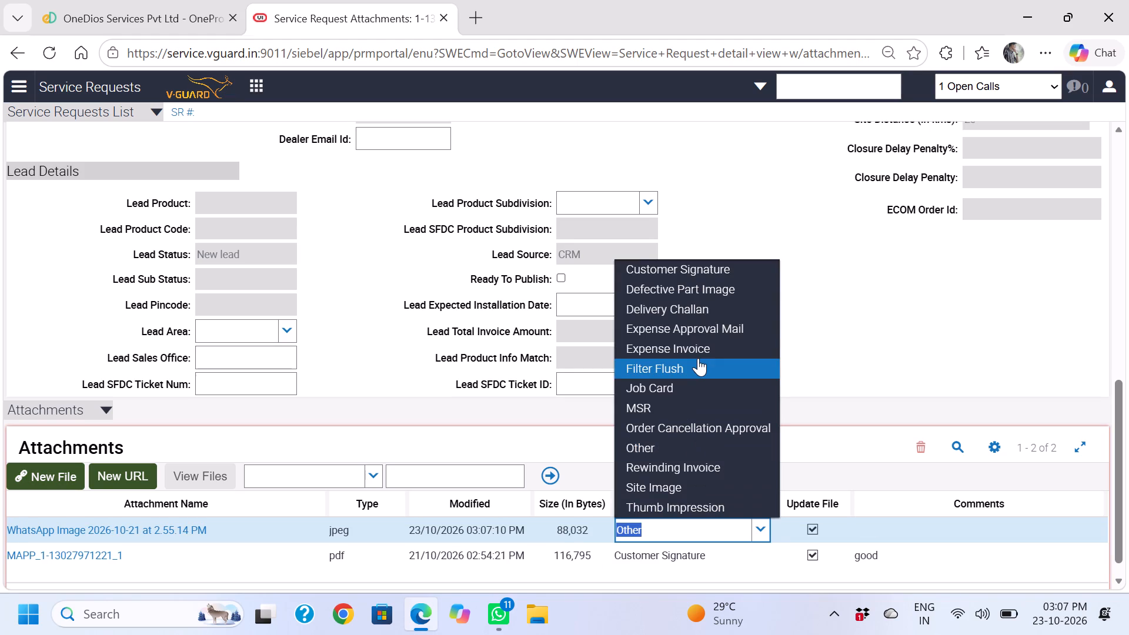
{"action": "left_click", "coordinate": [694, 335]}
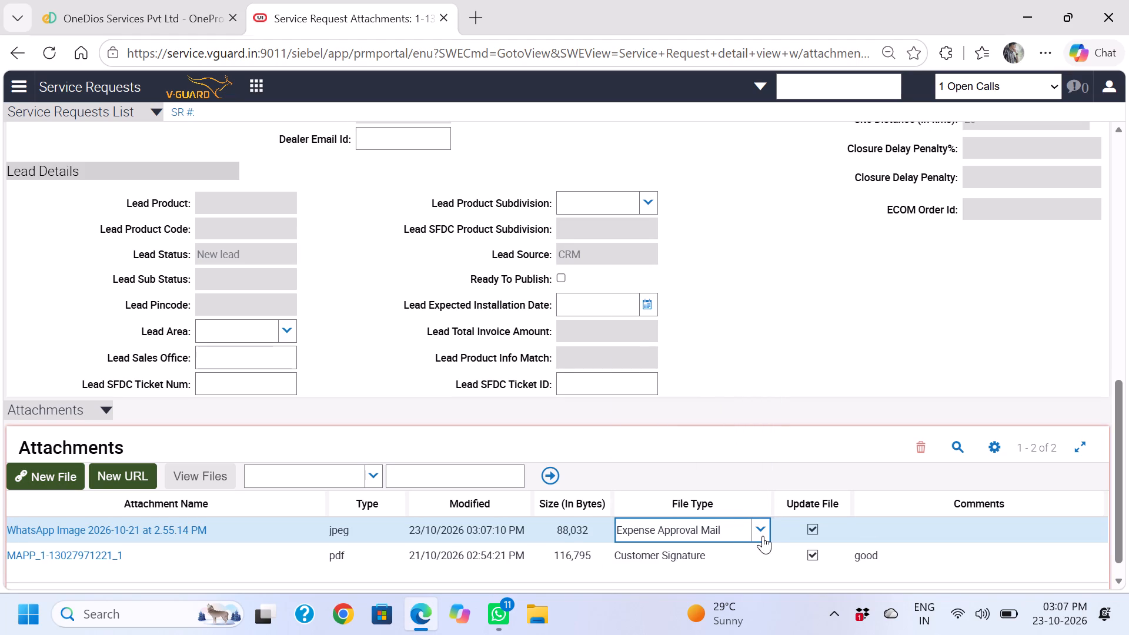
{"action": "left_click", "coordinate": [763, 536]}
{"action": "left_click", "coordinate": [720, 292]}
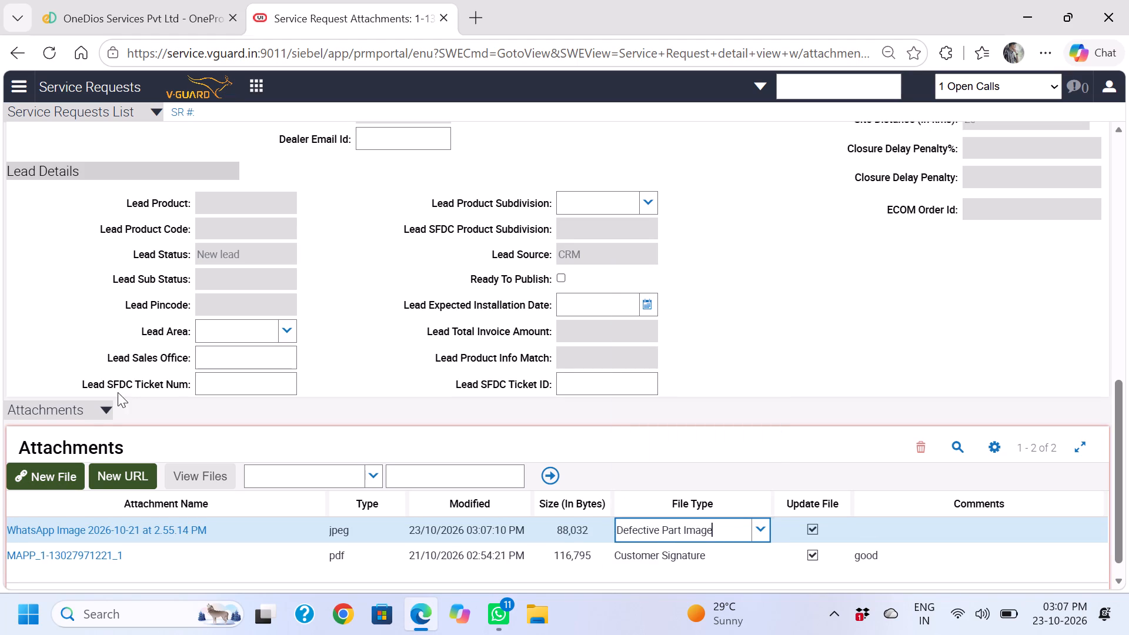
In the service request's Activities view, set the Replacement Approval activity's status to Scheduled.
{"action": "left_click", "coordinate": [69, 408]}
{"action": "left_click", "coordinate": [79, 574]}
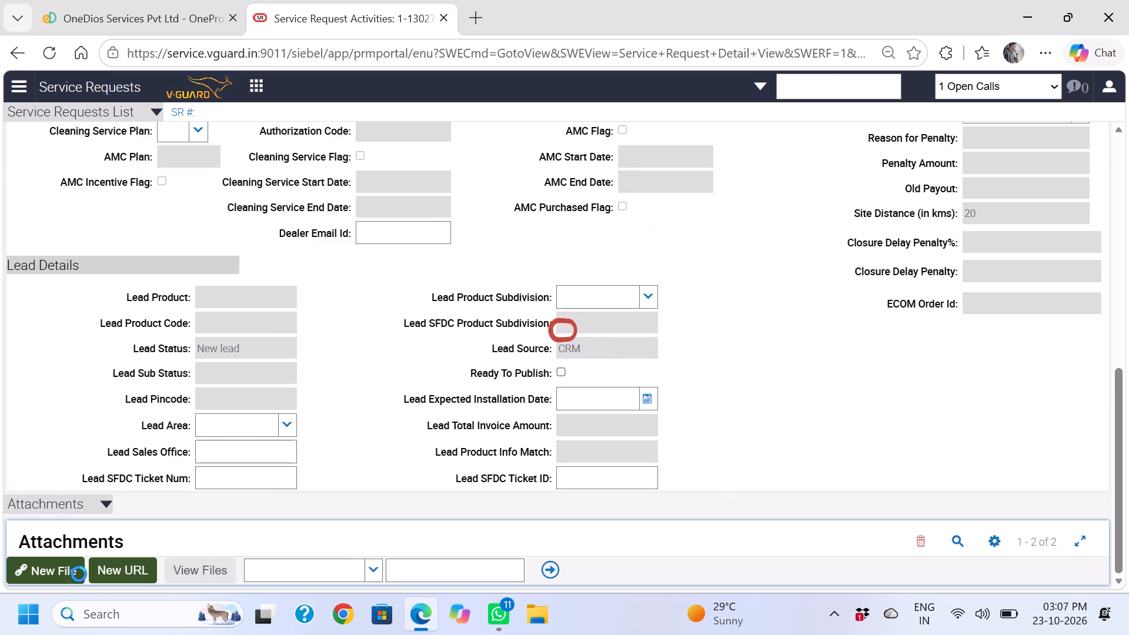
{"action": "left_click", "coordinate": [462, 533]}
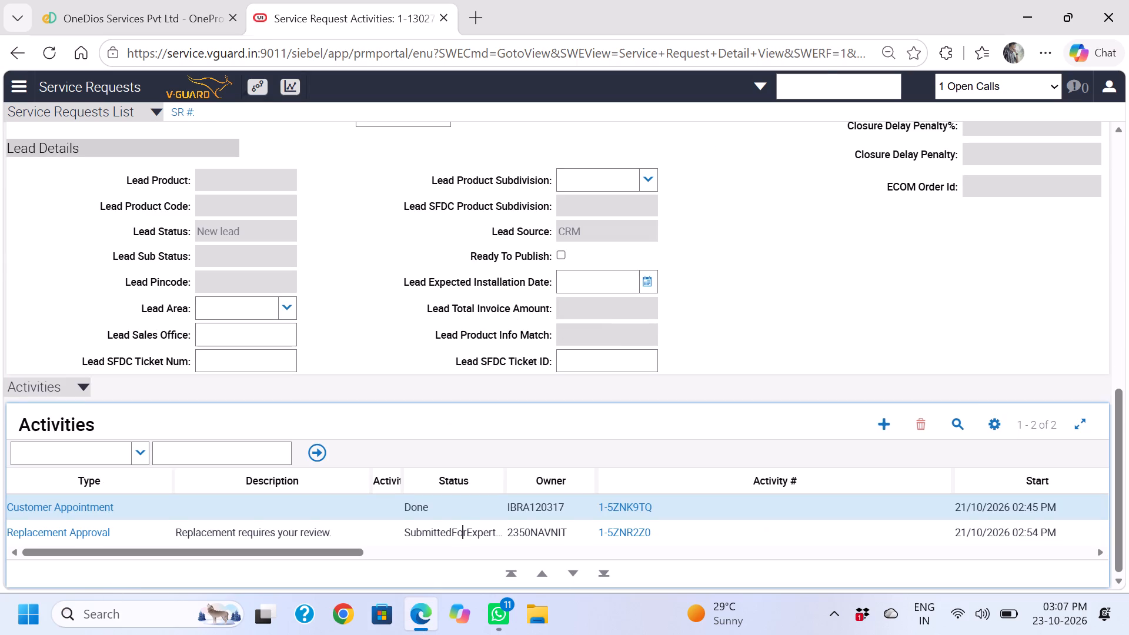
{"action": "left_click", "coordinate": [499, 529]}
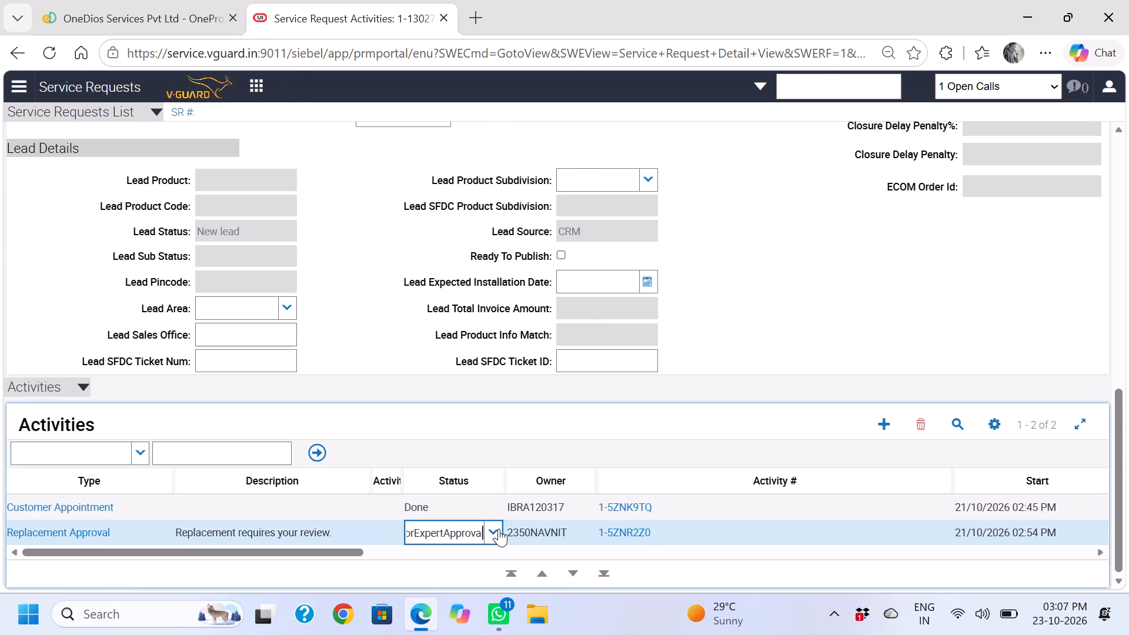
{"action": "left_click", "coordinate": [435, 408]}
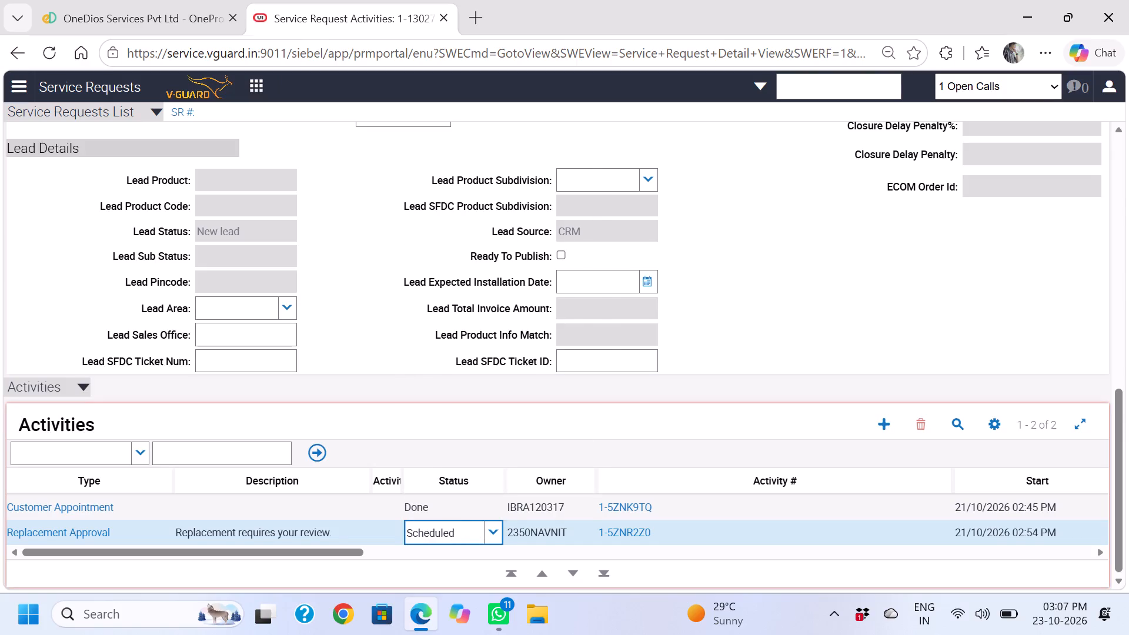
Replace the owner of the Replacement Approval activity with an ID starting with 3.
{"action": "left_click", "coordinate": [539, 534]}
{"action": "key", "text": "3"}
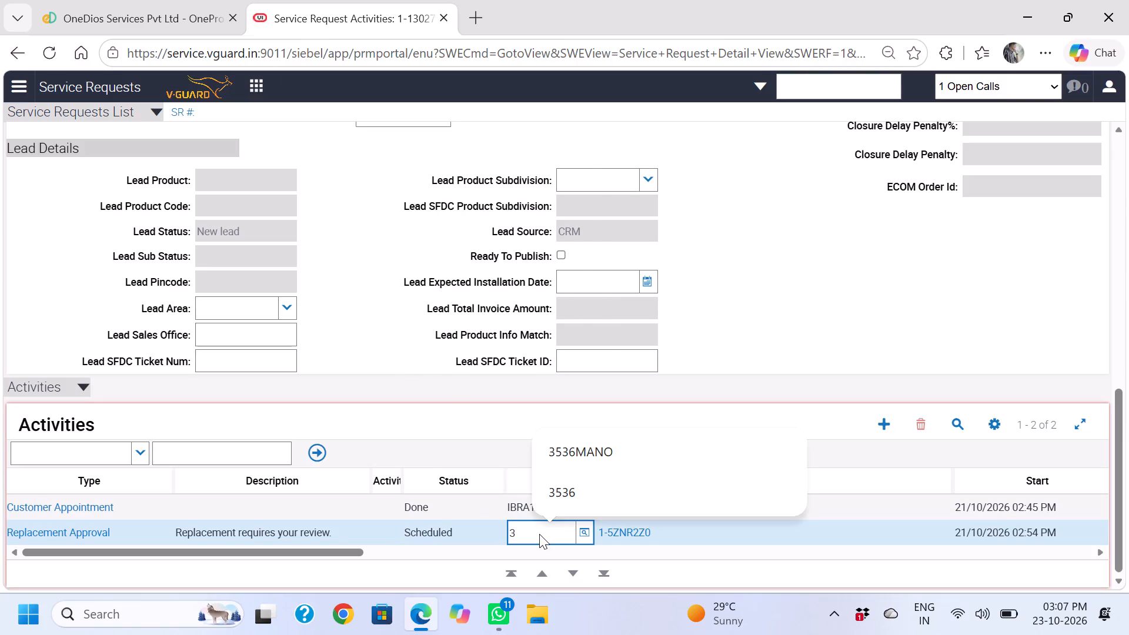
{"action": "left_click", "coordinate": [567, 454]}
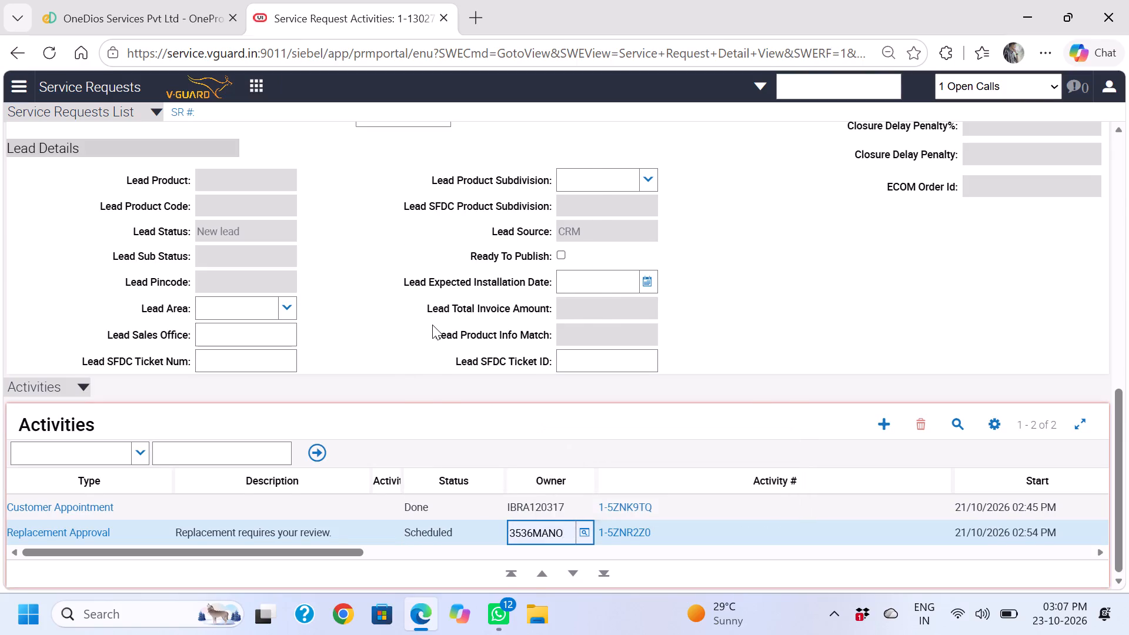
{"action": "scroll", "coordinate": [432, 325], "scroll_direction": "up", "scroll_amount": 8}
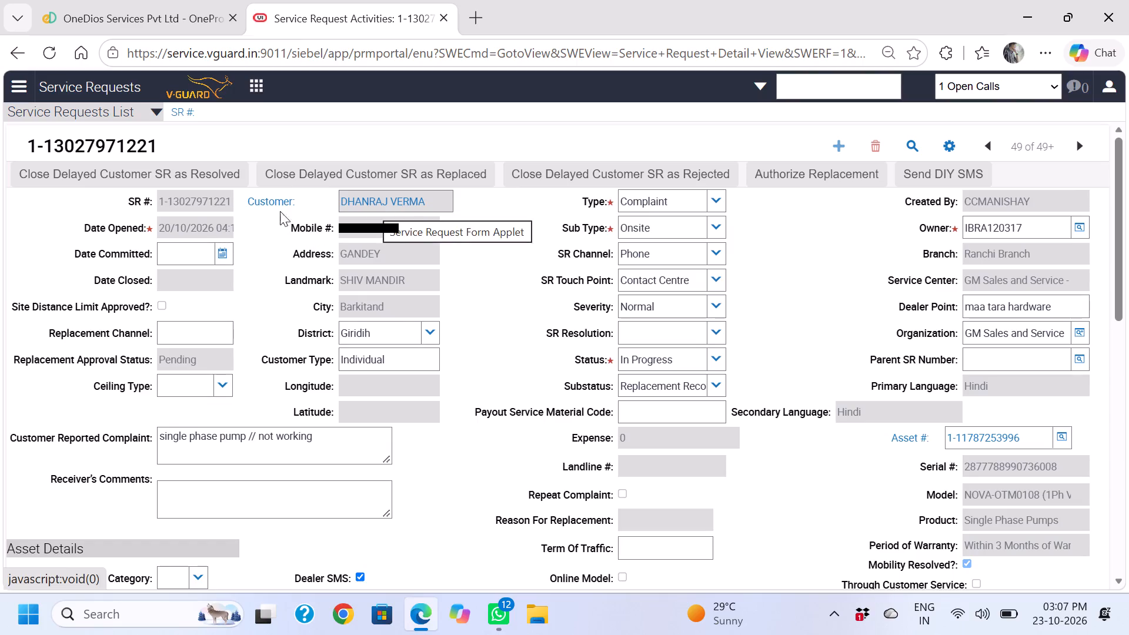
{"action": "left_click", "coordinate": [262, 205]}
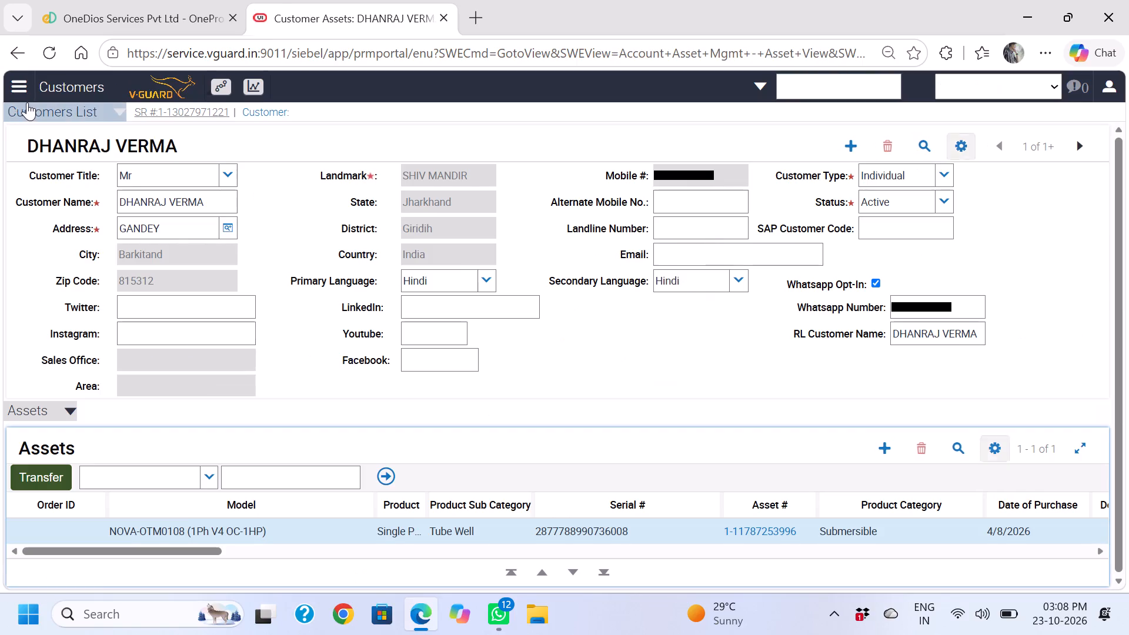
Go back to the service requests and show the My Team's Service Requests list.
{"action": "left_click", "coordinate": [22, 93]}
{"action": "left_click", "coordinate": [69, 151]}
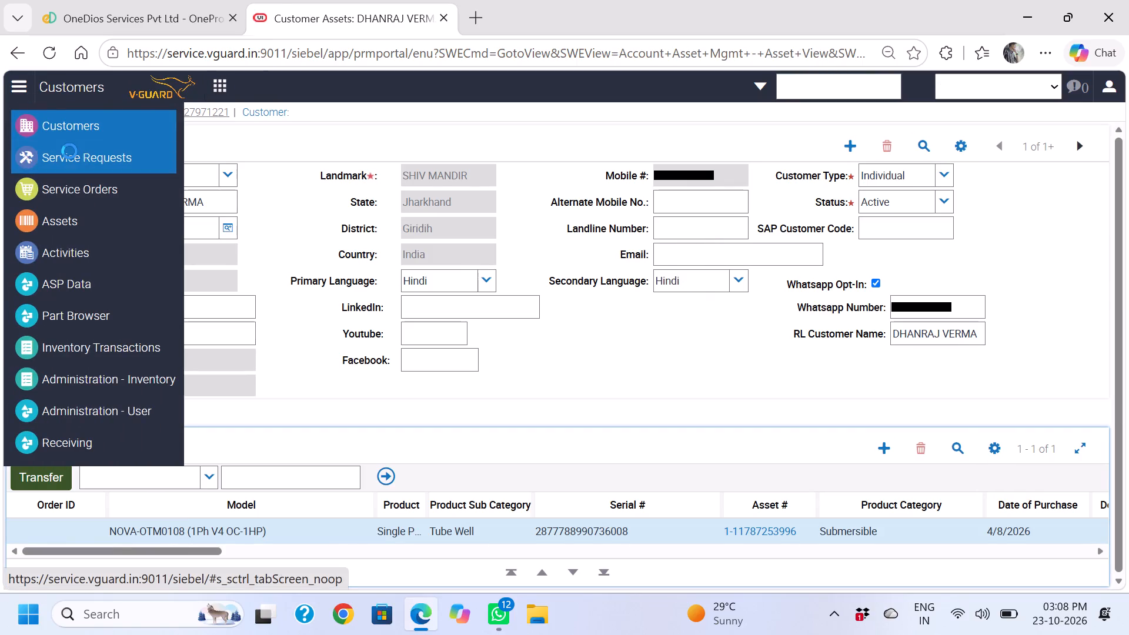
{"action": "left_click", "coordinate": [118, 138]}
{"action": "left_click", "coordinate": [115, 187]}
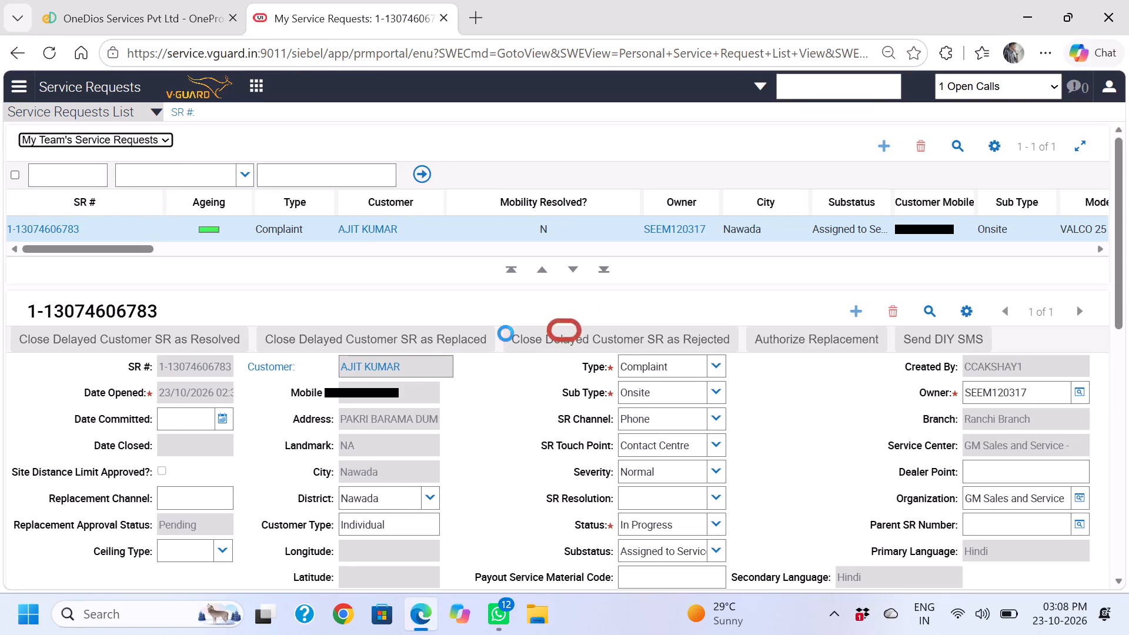
{"action": "scroll", "coordinate": [506, 333], "scroll_direction": "down", "scroll_amount": 1}
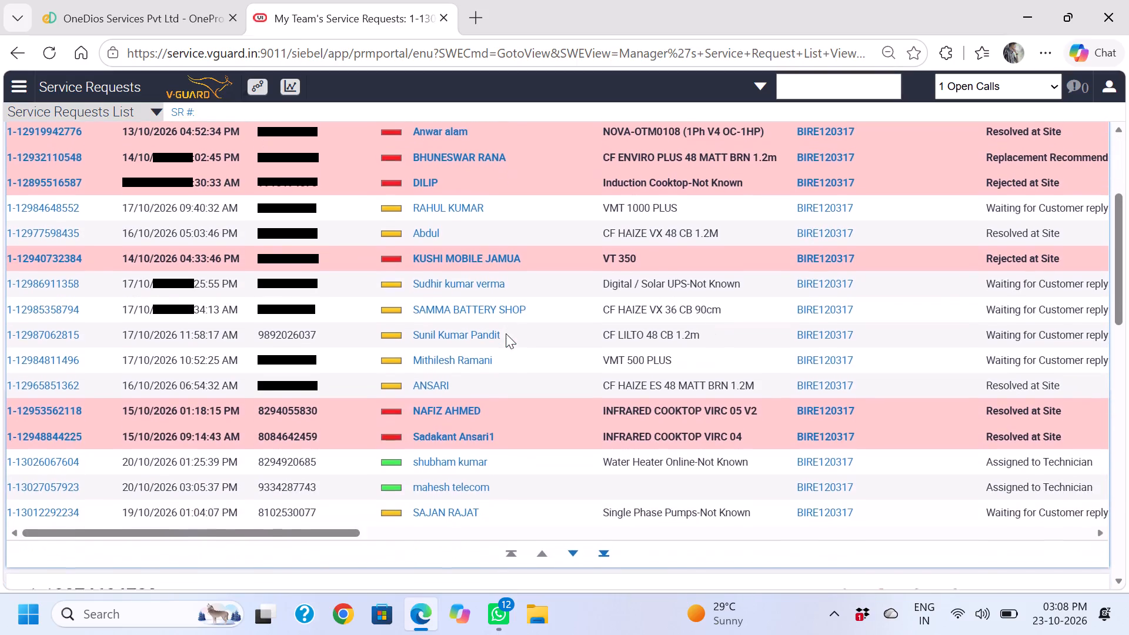
{"action": "scroll", "coordinate": [506, 333], "scroll_direction": "down", "scroll_amount": 1}
{"action": "left_click", "coordinate": [577, 547]}
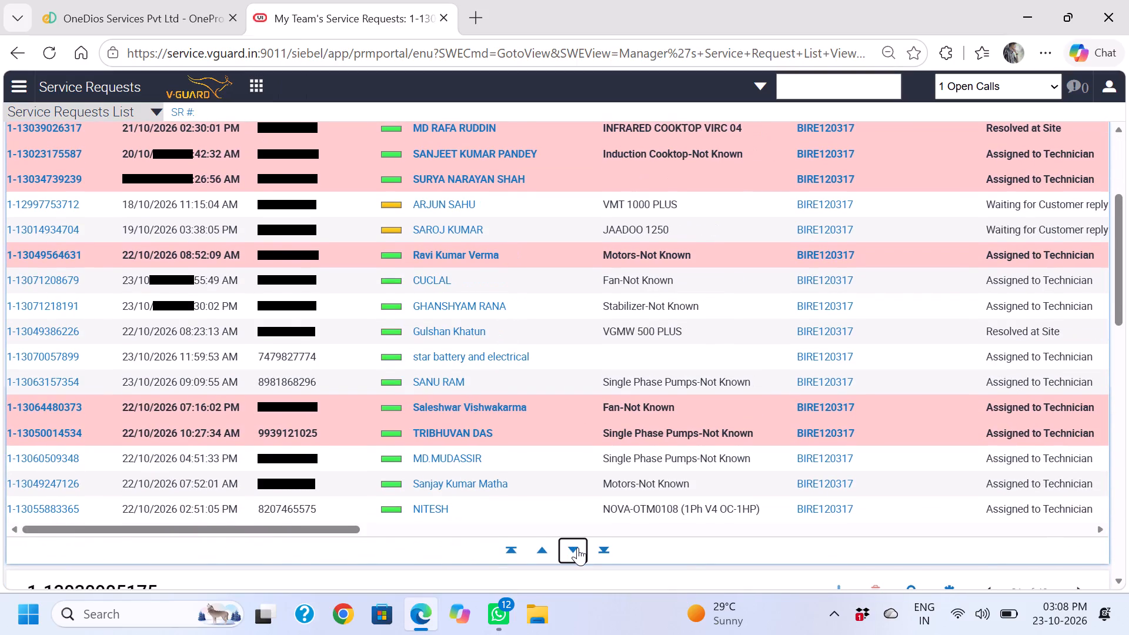
{"action": "left_click", "coordinate": [577, 547]}
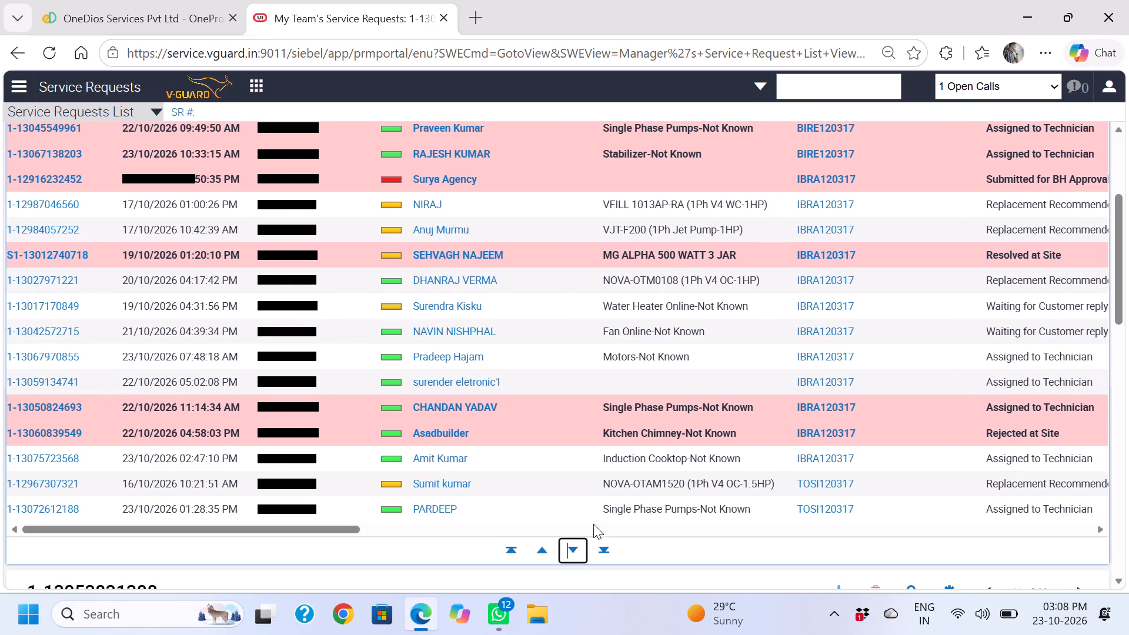
{"action": "left_click", "coordinate": [567, 552]}
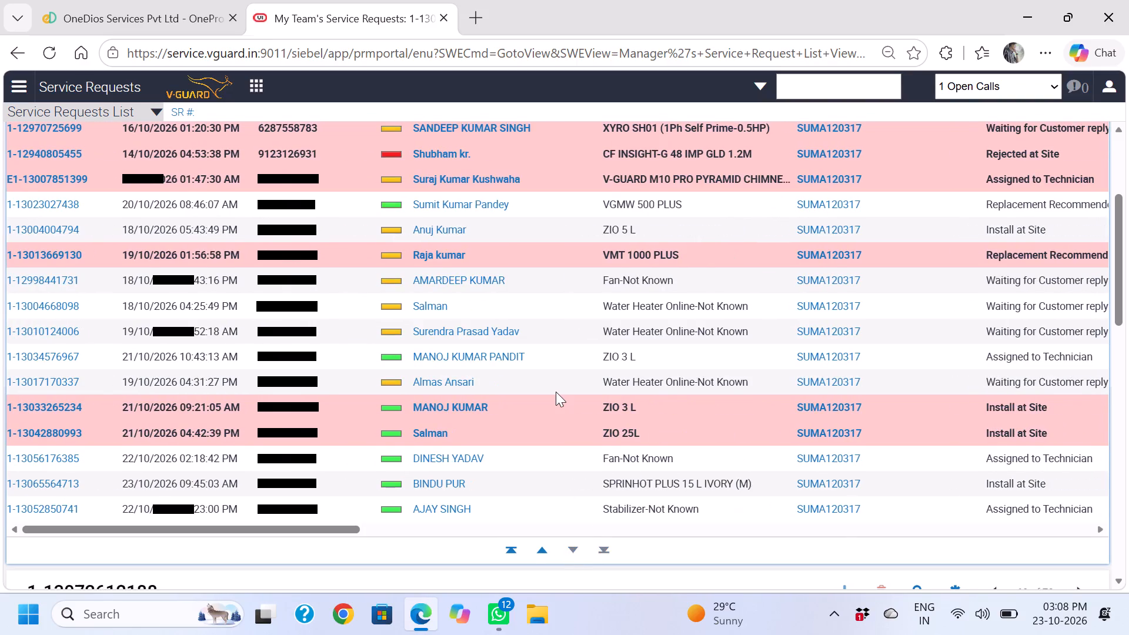
{"action": "scroll", "coordinate": [556, 392], "scroll_direction": "up", "scroll_amount": 4}
{"action": "scroll", "coordinate": [563, 403], "scroll_direction": "down", "scroll_amount": 3}
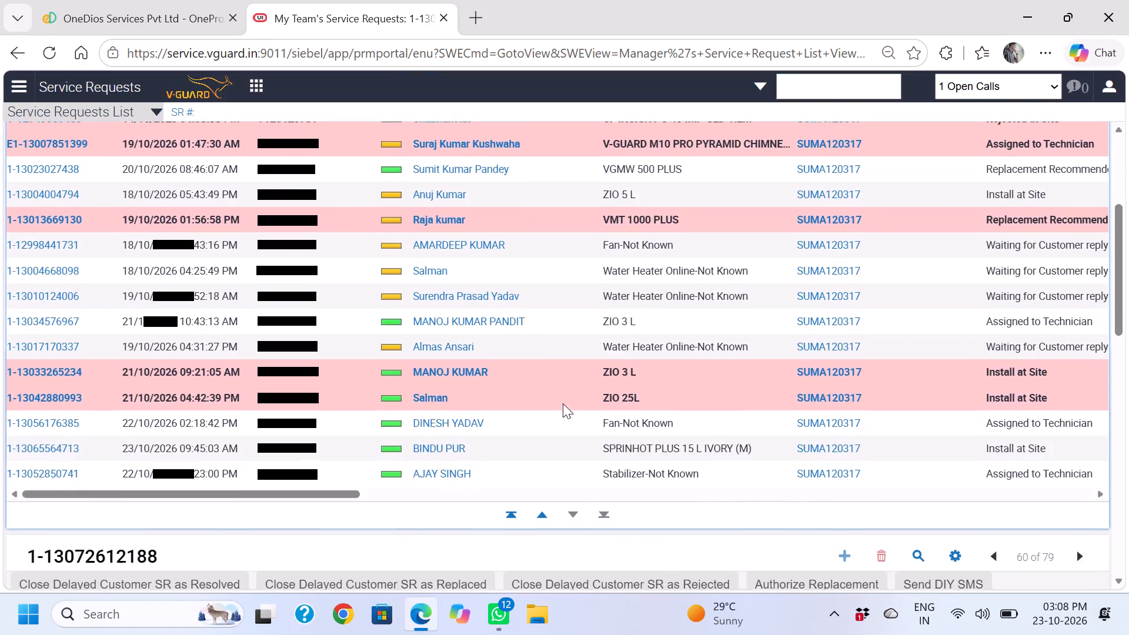
{"action": "left_click", "coordinate": [540, 507]}
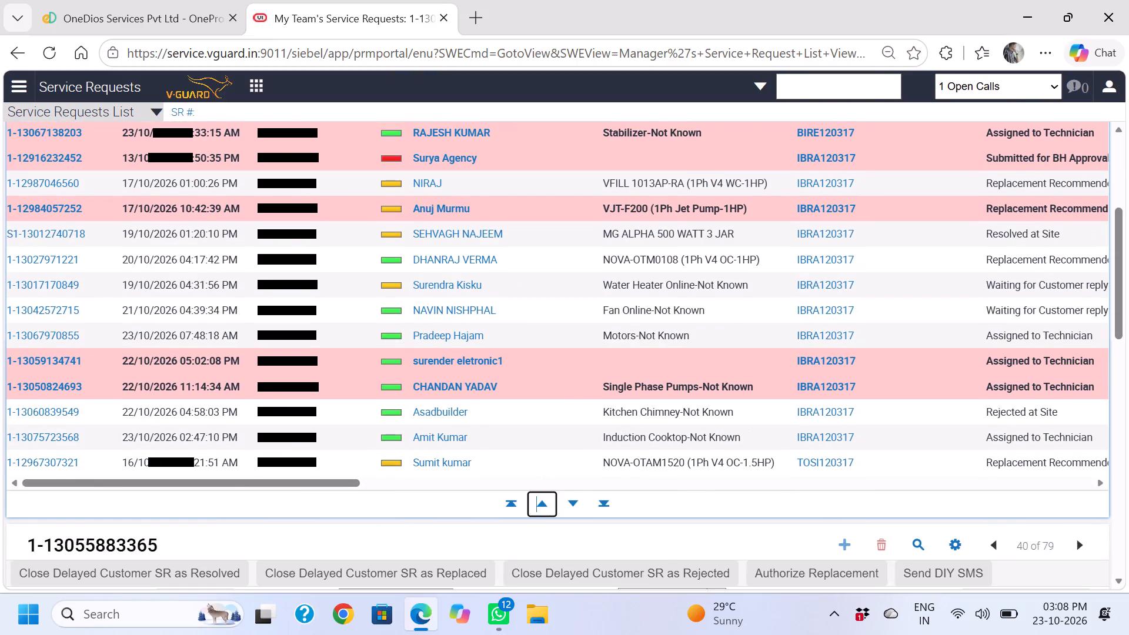
{"action": "scroll", "coordinate": [623, 436], "scroll_direction": "up", "scroll_amount": 1}
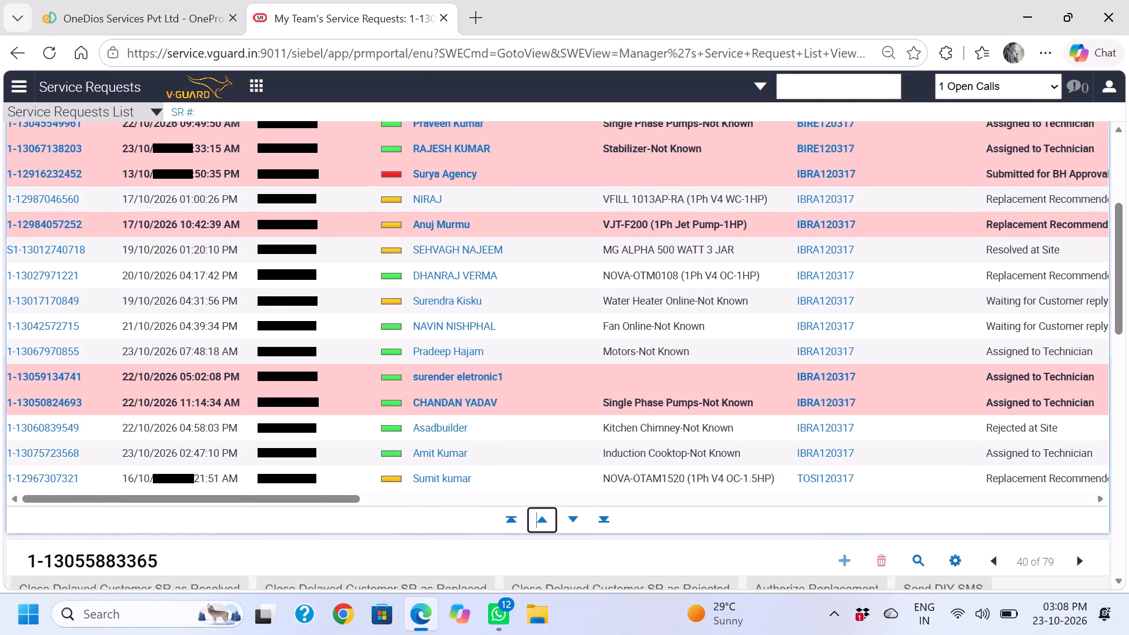
{"action": "scroll", "coordinate": [623, 436], "scroll_direction": "up", "scroll_amount": 2}
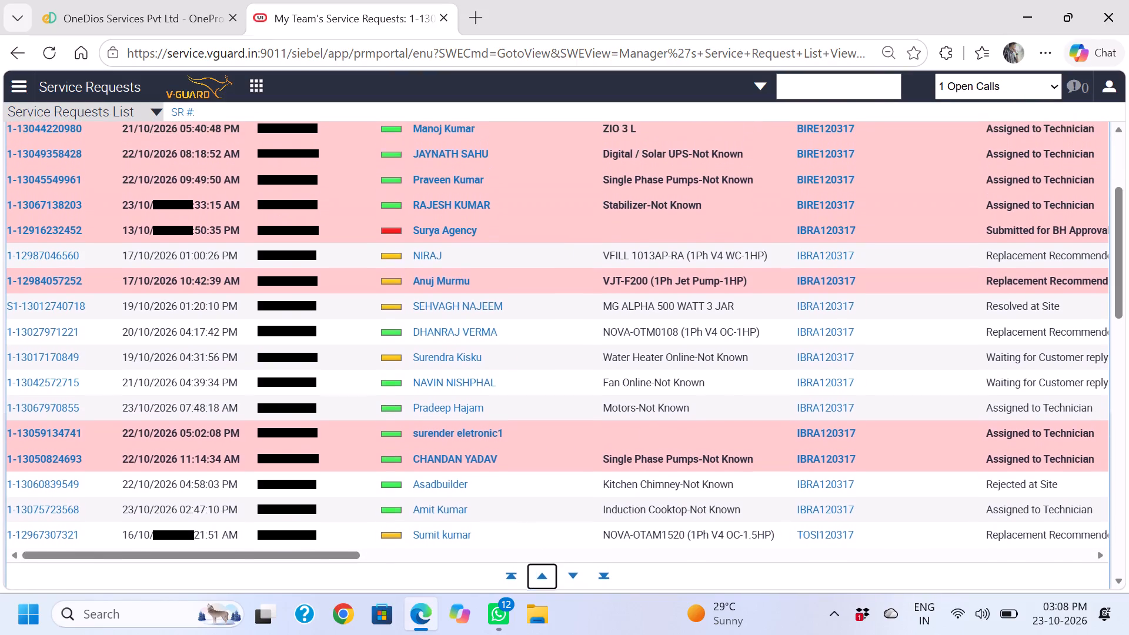
{"action": "scroll", "coordinate": [623, 436], "scroll_direction": "up", "scroll_amount": 2}
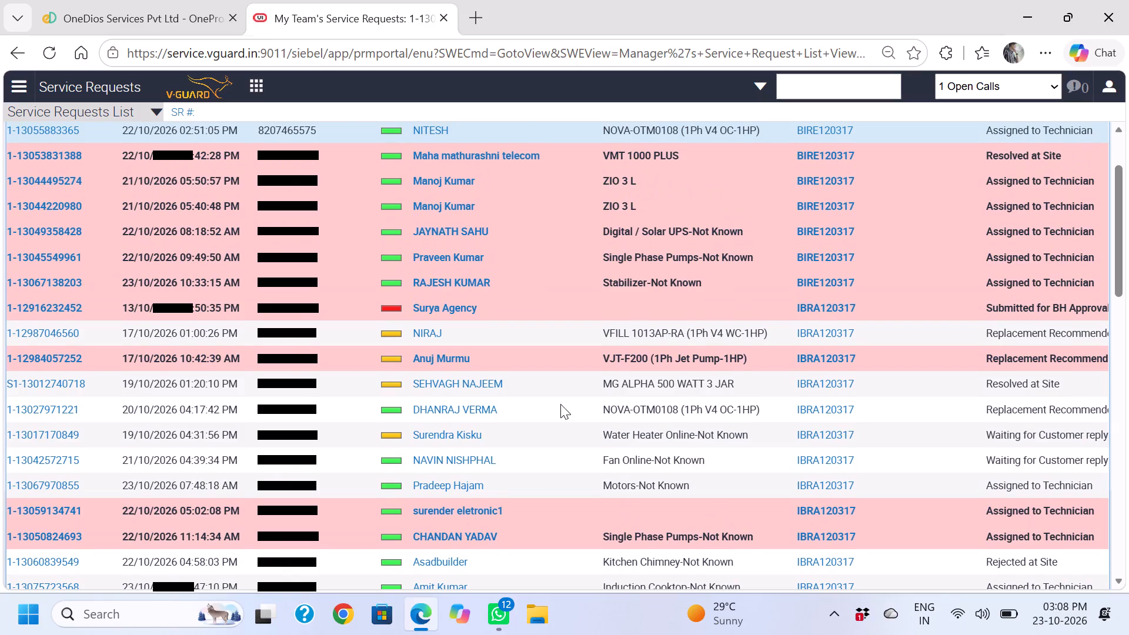
{"action": "scroll", "coordinate": [560, 404], "scroll_direction": "up", "scroll_amount": 1}
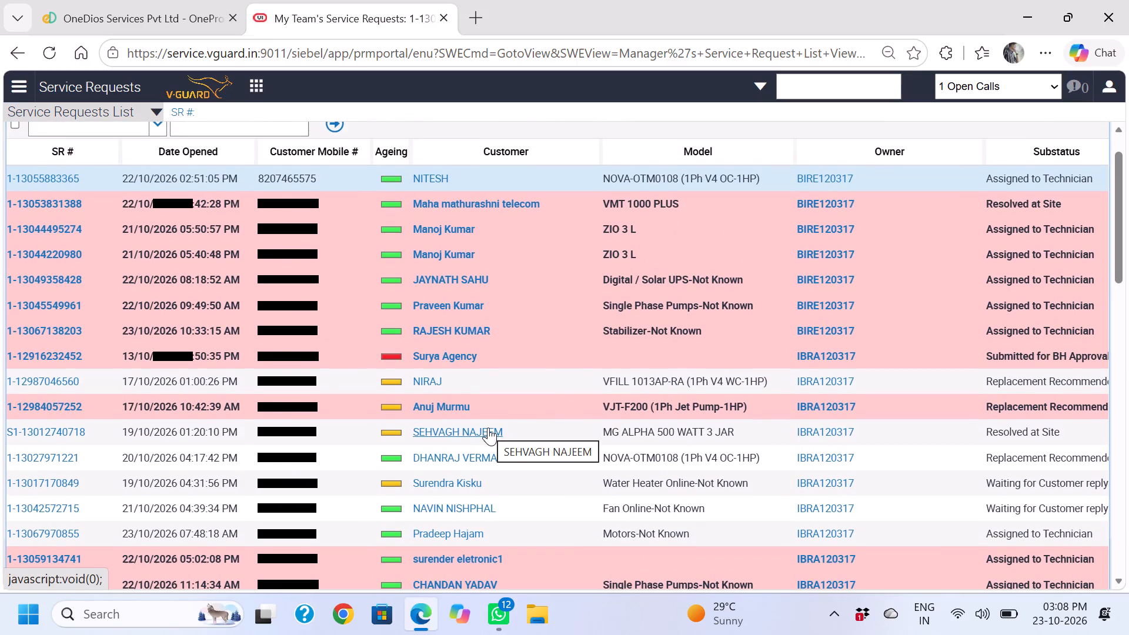
{"action": "left_click", "coordinate": [73, 405]}
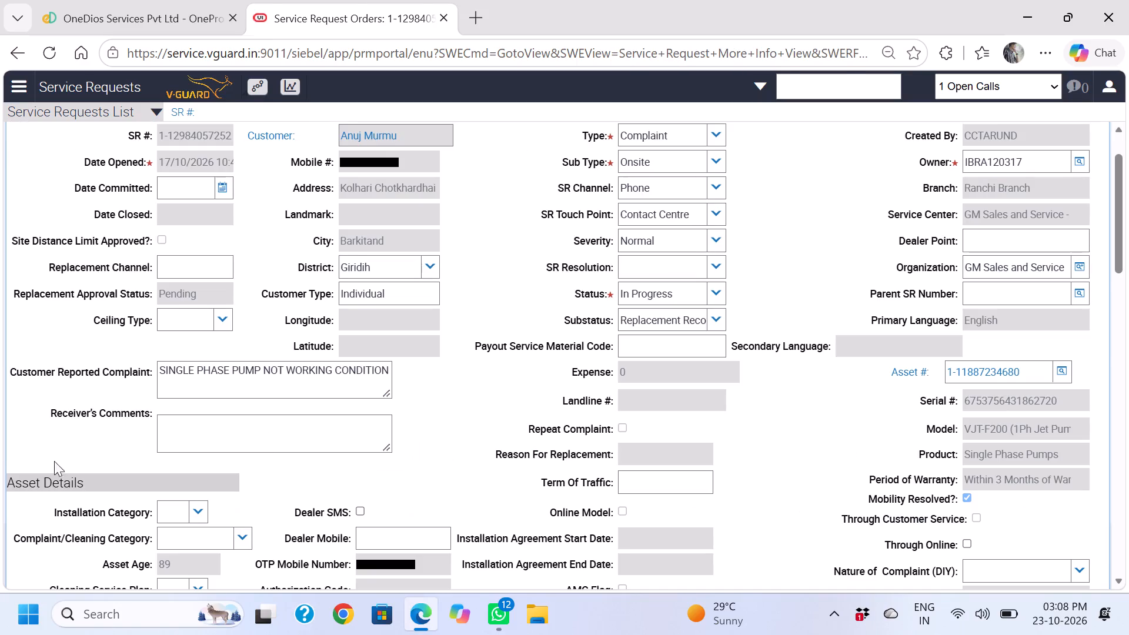
Look over the service request's details and switch its More Info section to Attachments.
{"action": "scroll", "coordinate": [149, 414], "scroll_direction": "down", "scroll_amount": 4}
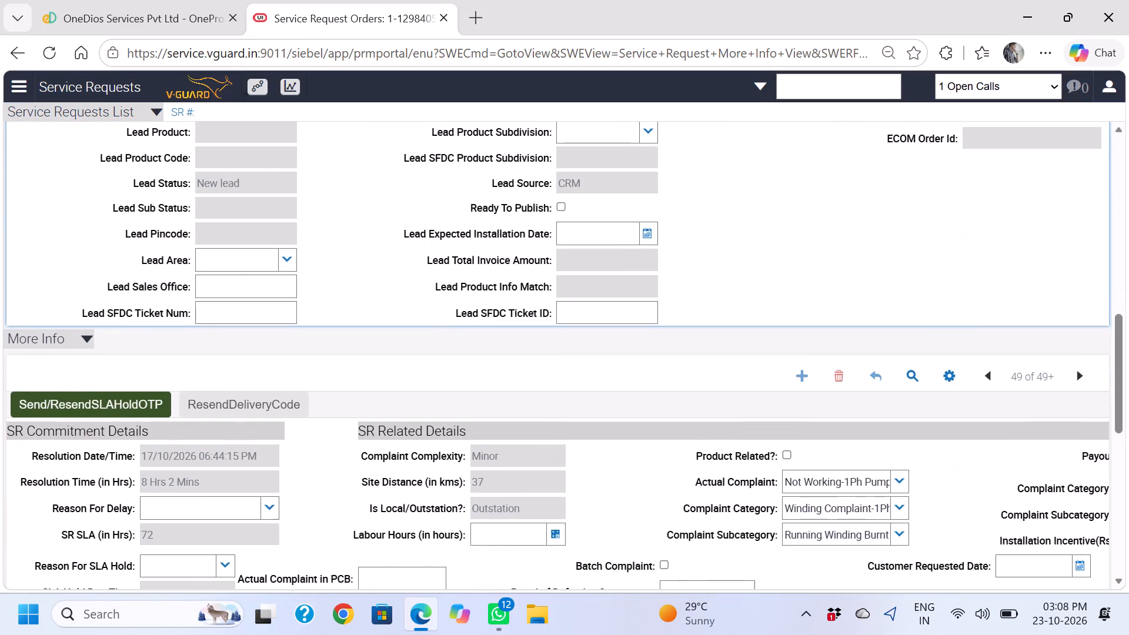
{"action": "scroll", "coordinate": [149, 414], "scroll_direction": "down", "scroll_amount": 1}
{"action": "scroll", "coordinate": [137, 280], "scroll_direction": "up", "scroll_amount": 5}
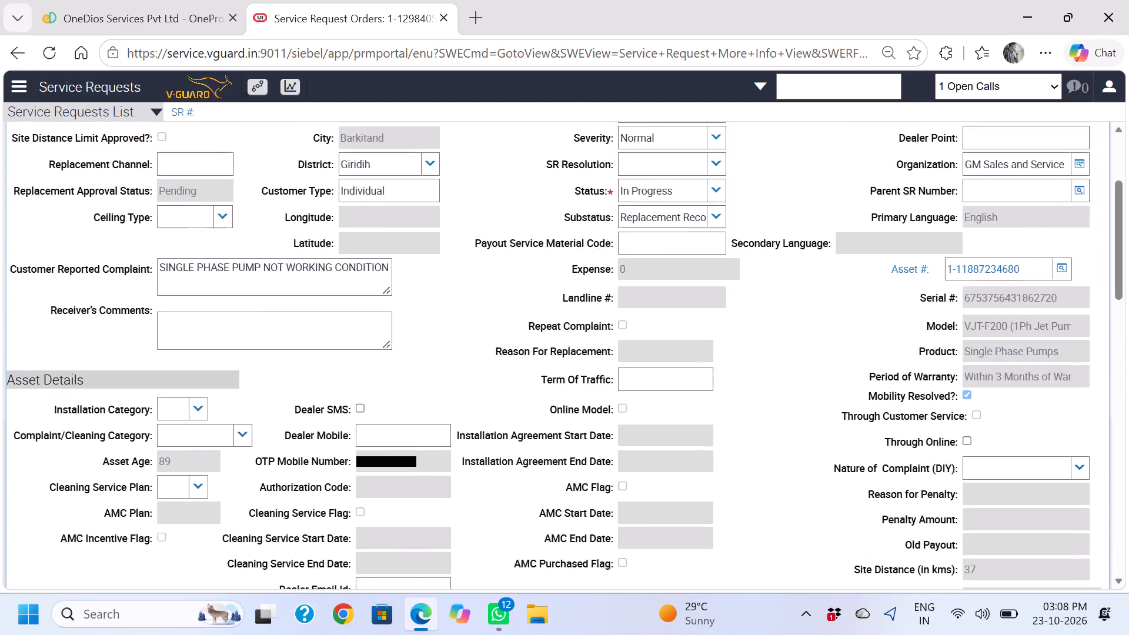
{"action": "scroll", "coordinate": [137, 280], "scroll_direction": "down", "scroll_amount": 2}
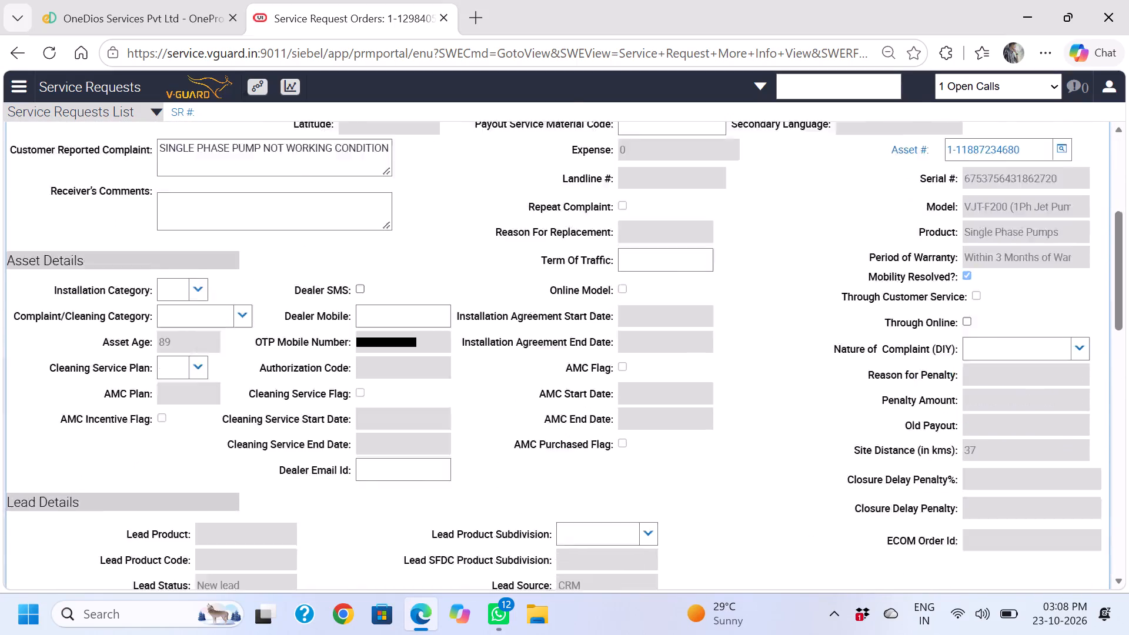
{"action": "scroll", "coordinate": [137, 280], "scroll_direction": "down", "scroll_amount": 2}
{"action": "scroll", "coordinate": [82, 308], "scroll_direction": "up", "scroll_amount": 2}
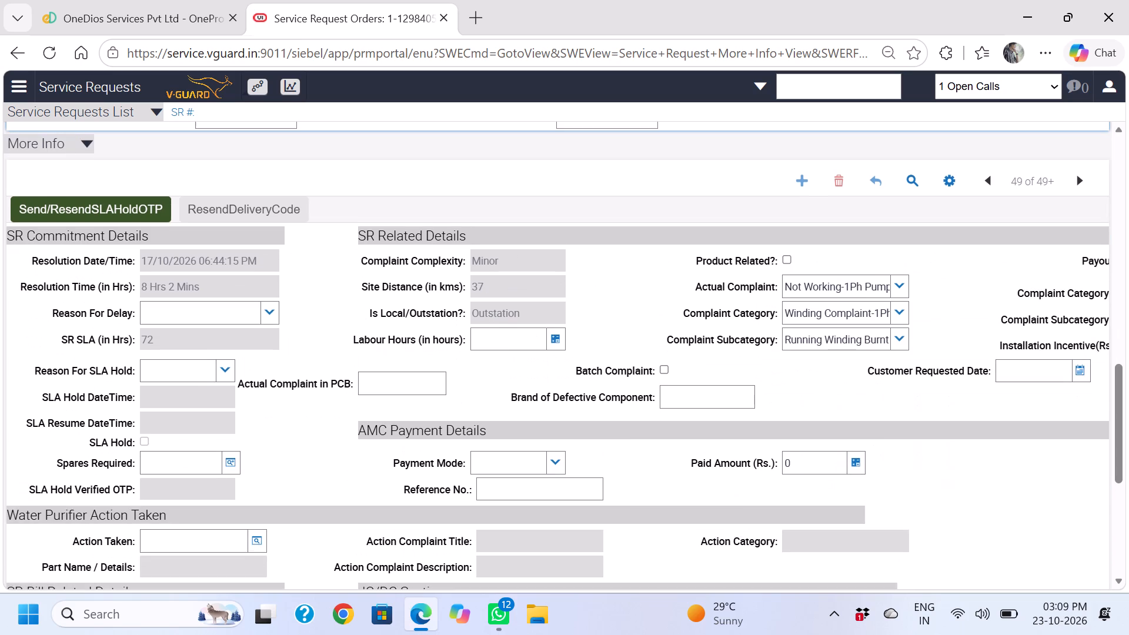
{"action": "scroll", "coordinate": [78, 351], "scroll_direction": "up", "scroll_amount": 1}
{"action": "left_click", "coordinate": [53, 210]}
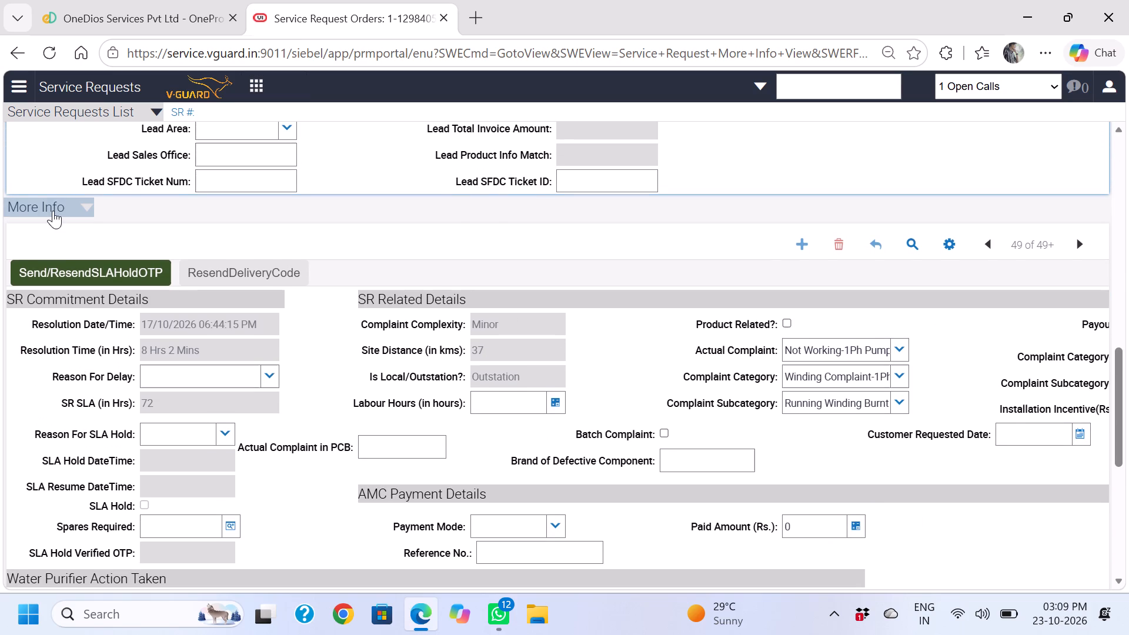
{"action": "left_click", "coordinate": [63, 340]}
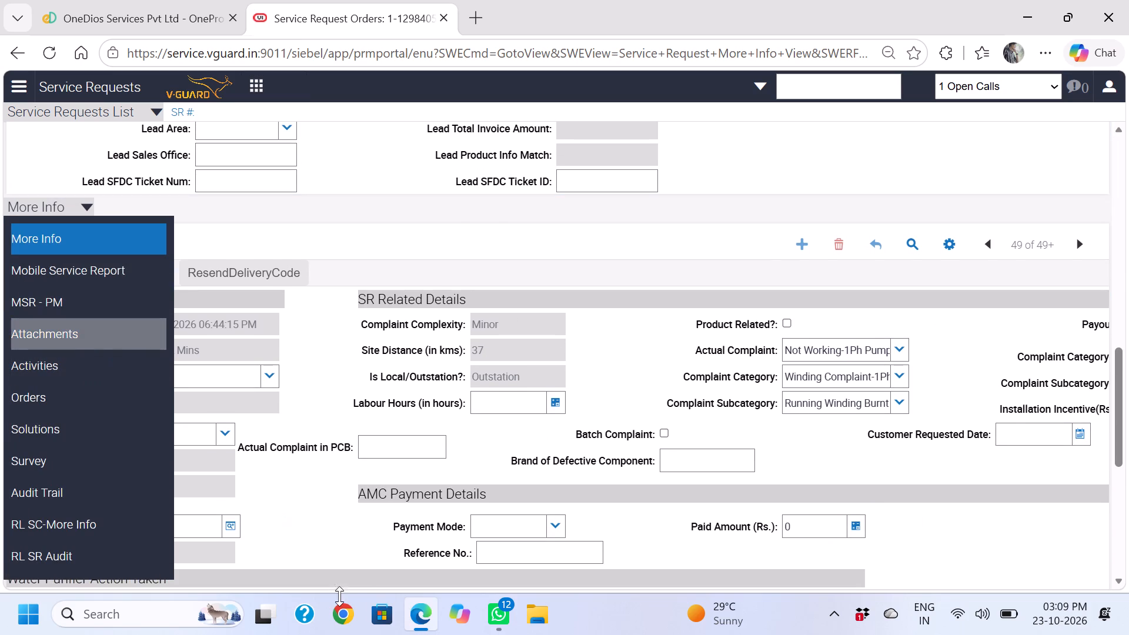
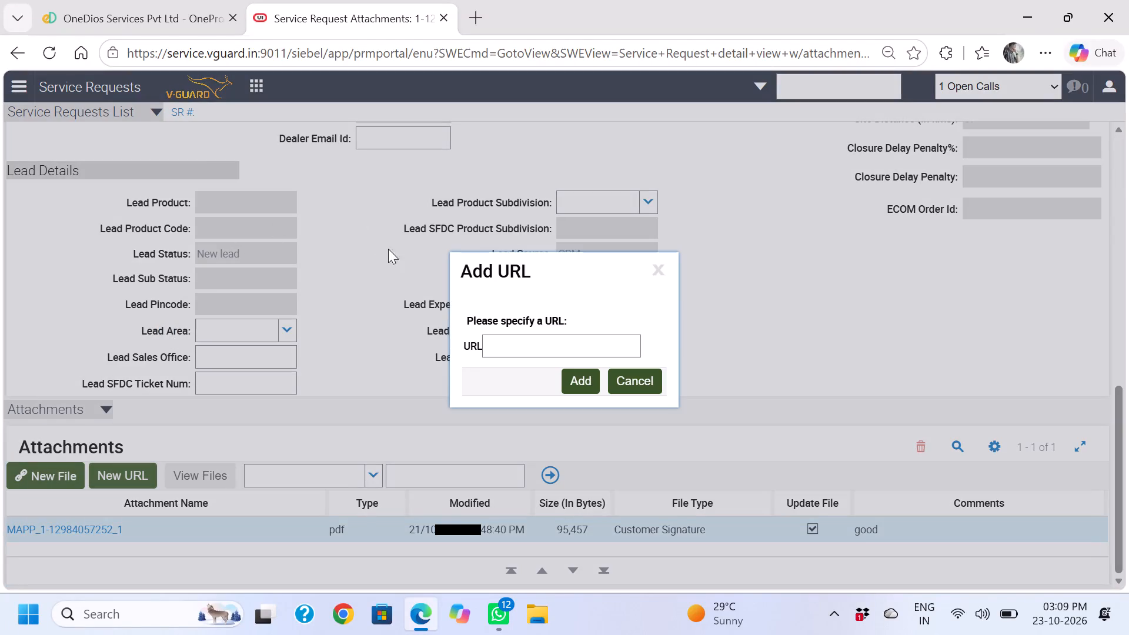
Dismiss the URL prompt and attach the file WhatsApp Image 2026-10-21 at 1.06.51 PM from Downloads to the service request.
{"action": "left_click", "coordinate": [624, 383]}
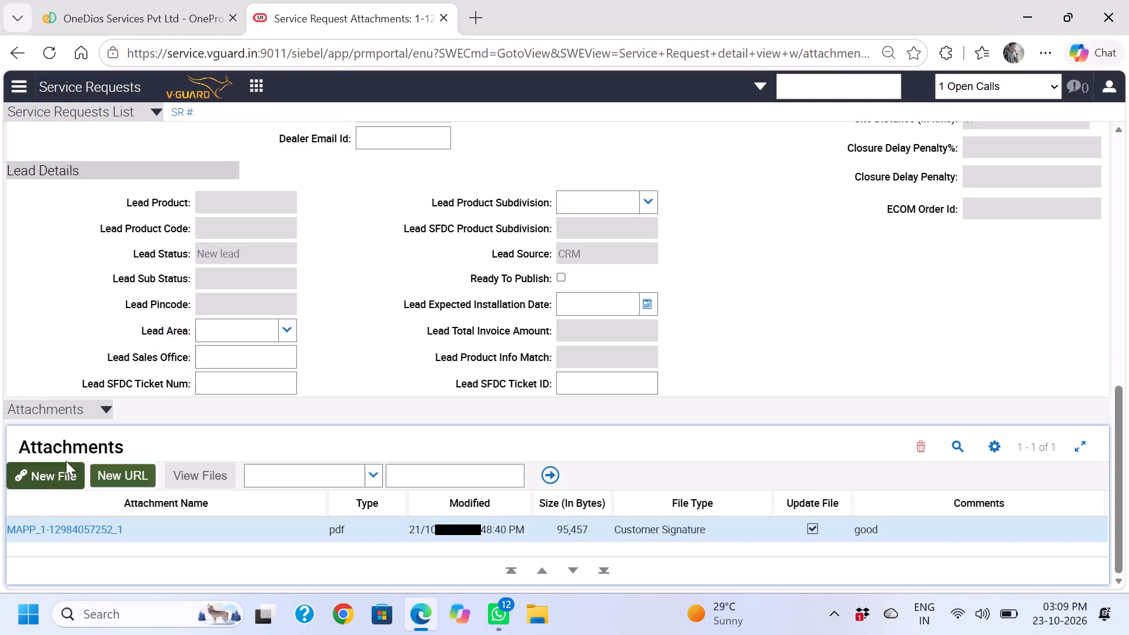
{"action": "left_click", "coordinate": [61, 470]}
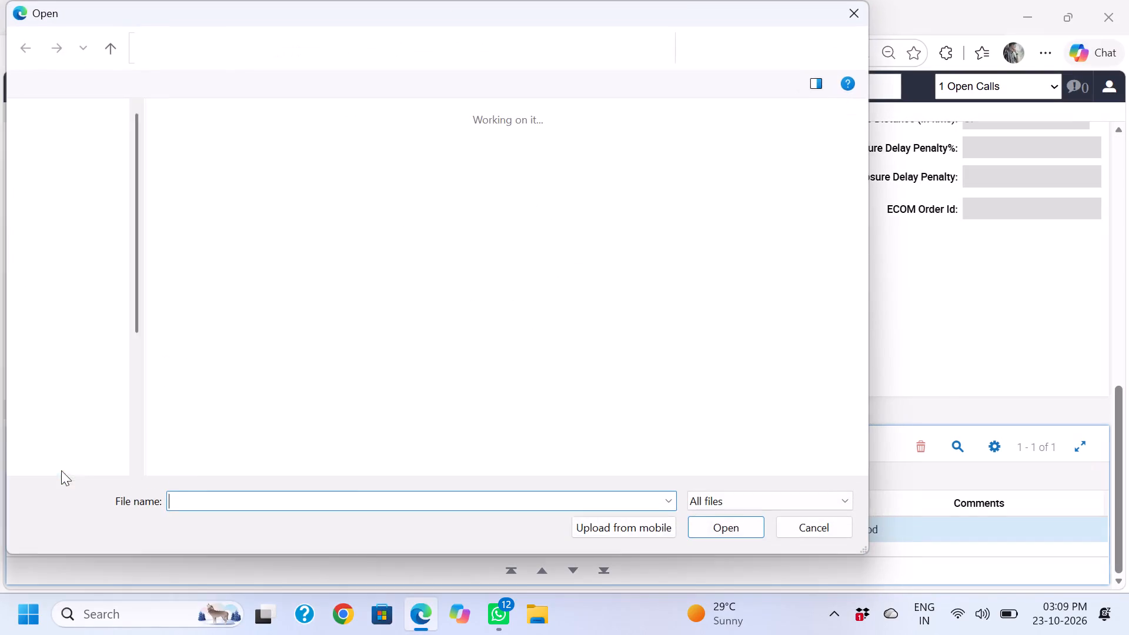
{"action": "left_click", "coordinate": [275, 245]}
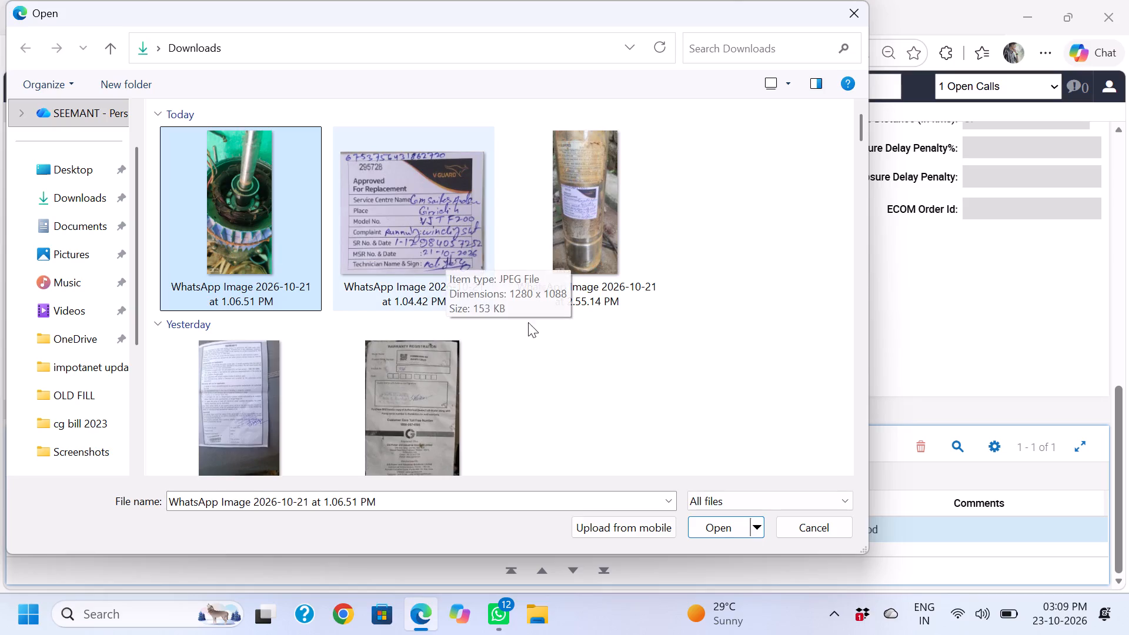
{"action": "double_click", "coordinate": [722, 526]}
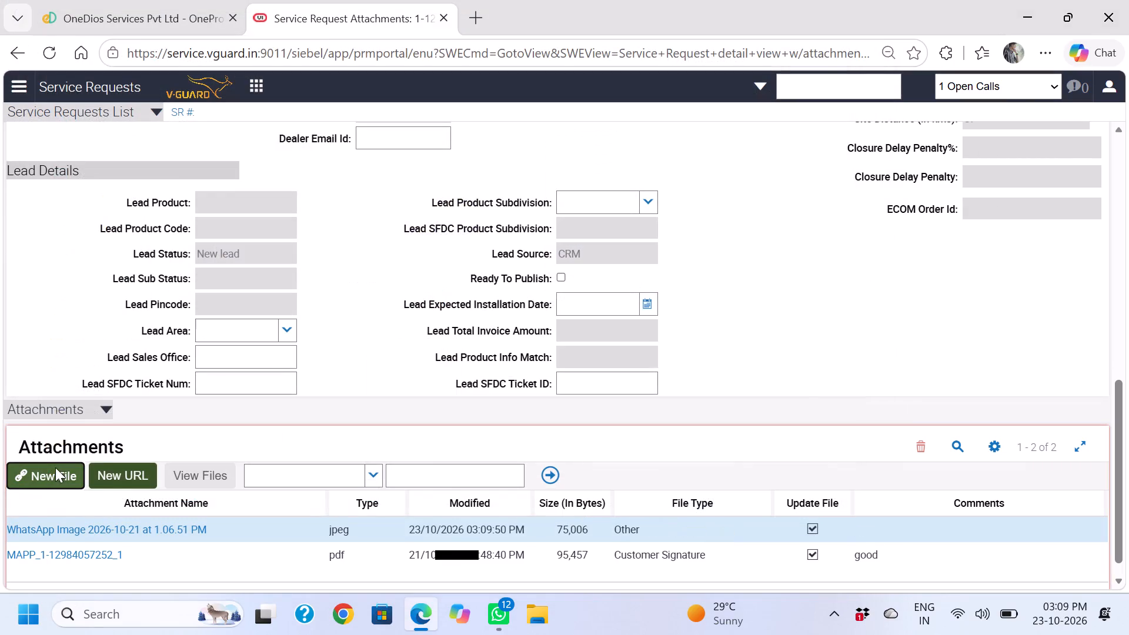
Attach the replacement approval tag photo, WhatsApp Image 2026-10-21 at 1.04.42 PM, from Downloads to the service request.
{"action": "left_click", "coordinate": [56, 469]}
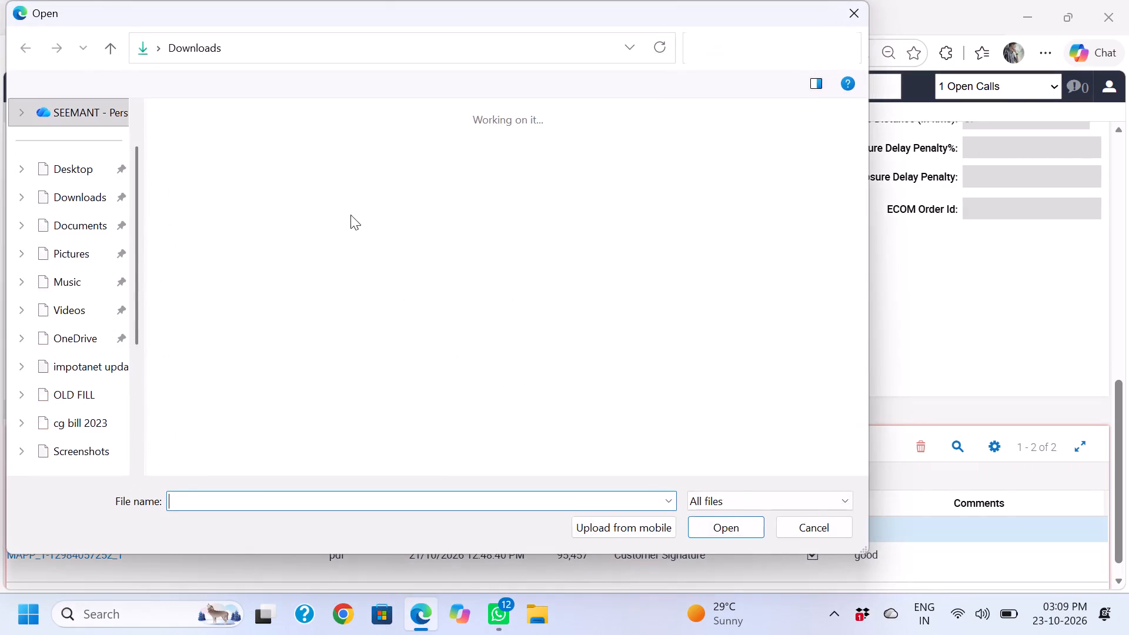
{"action": "left_click", "coordinate": [355, 213]}
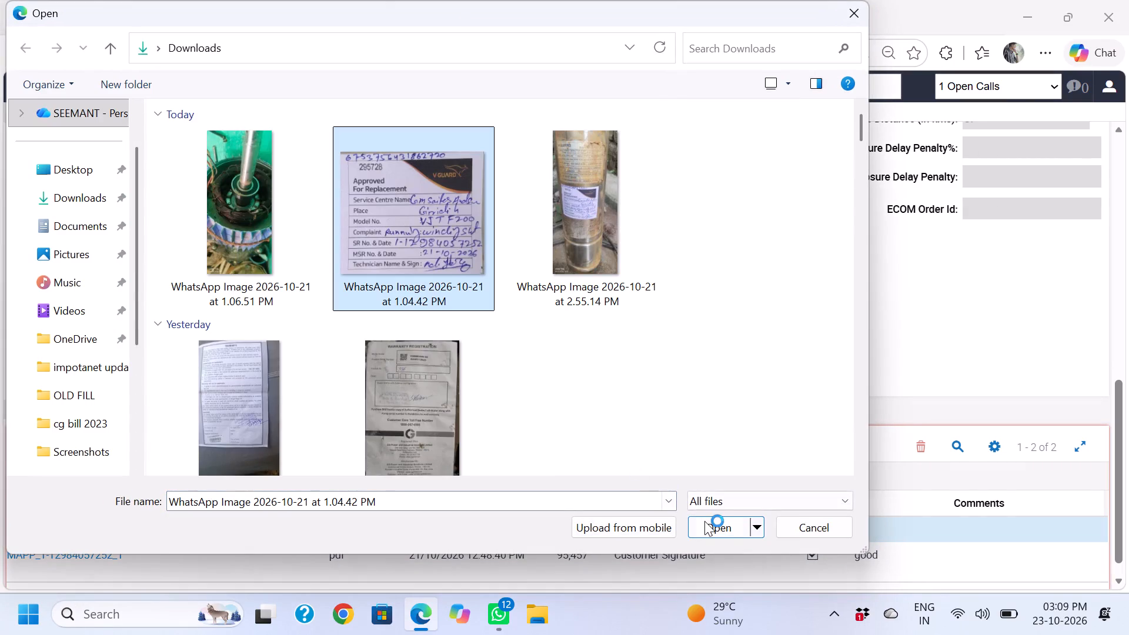
{"action": "left_click", "coordinate": [705, 522]}
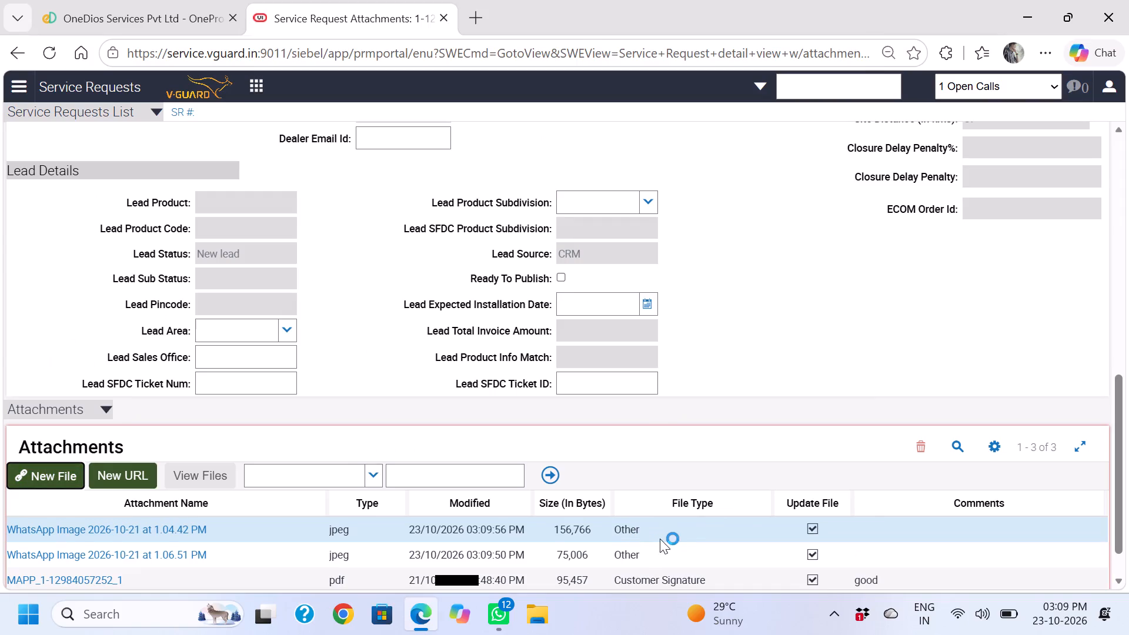
Set the file type of both WhatsApp image attachments to Defective Part Image.
{"action": "left_click", "coordinate": [672, 536]}
{"action": "left_click", "coordinate": [755, 533]}
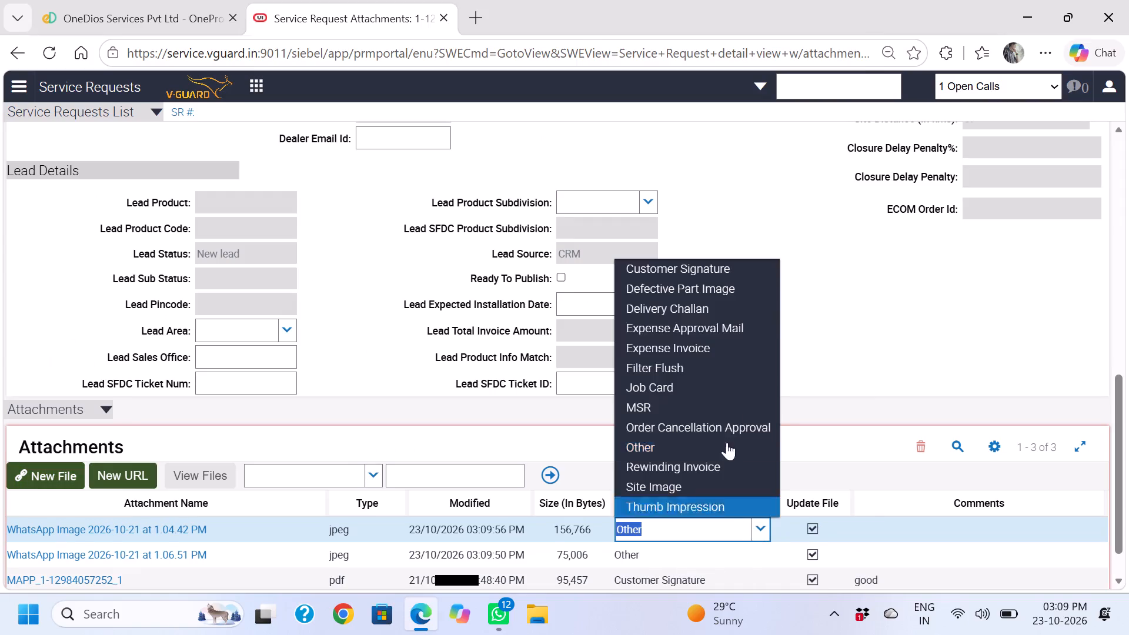
{"action": "left_click", "coordinate": [684, 293]}
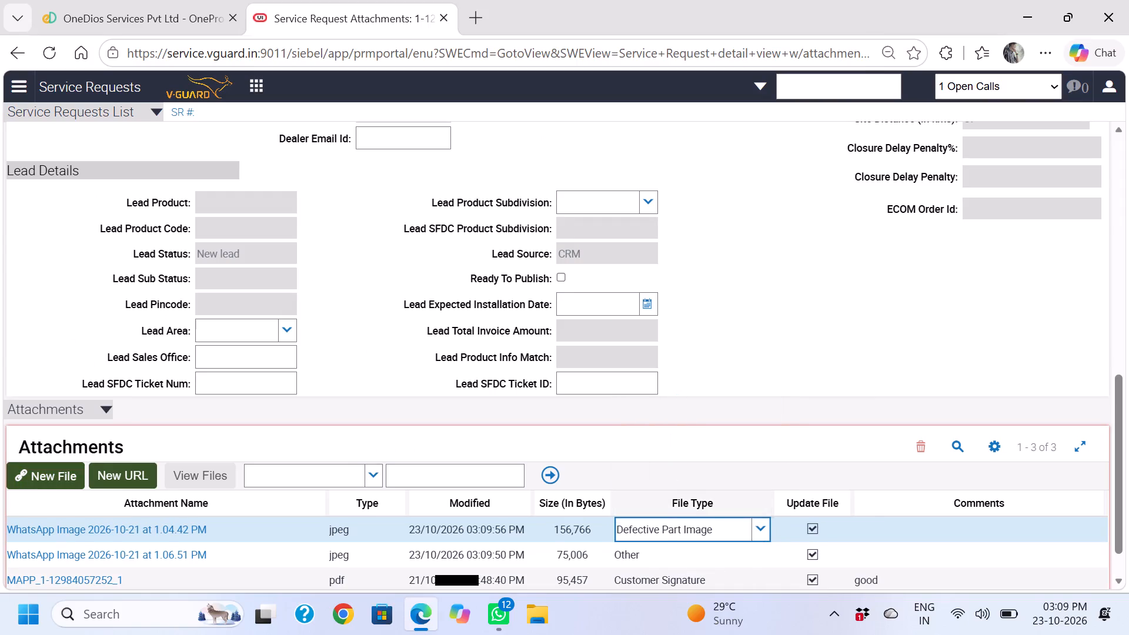
{"action": "left_click", "coordinate": [649, 556]}
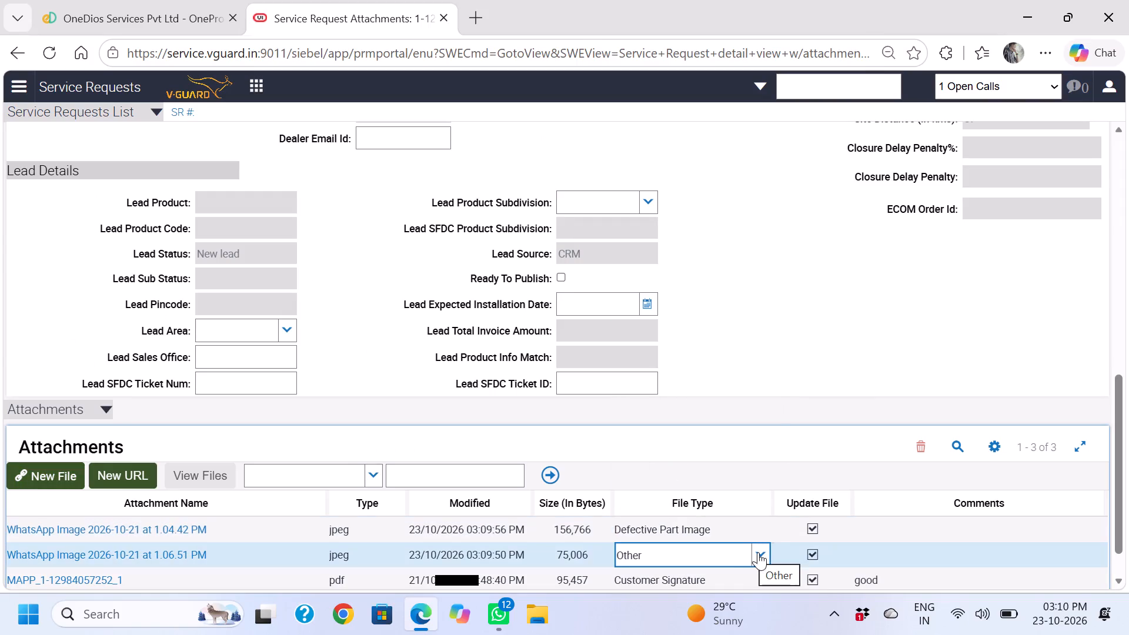
{"action": "left_click", "coordinate": [758, 552]}
{"action": "left_click", "coordinate": [689, 317]}
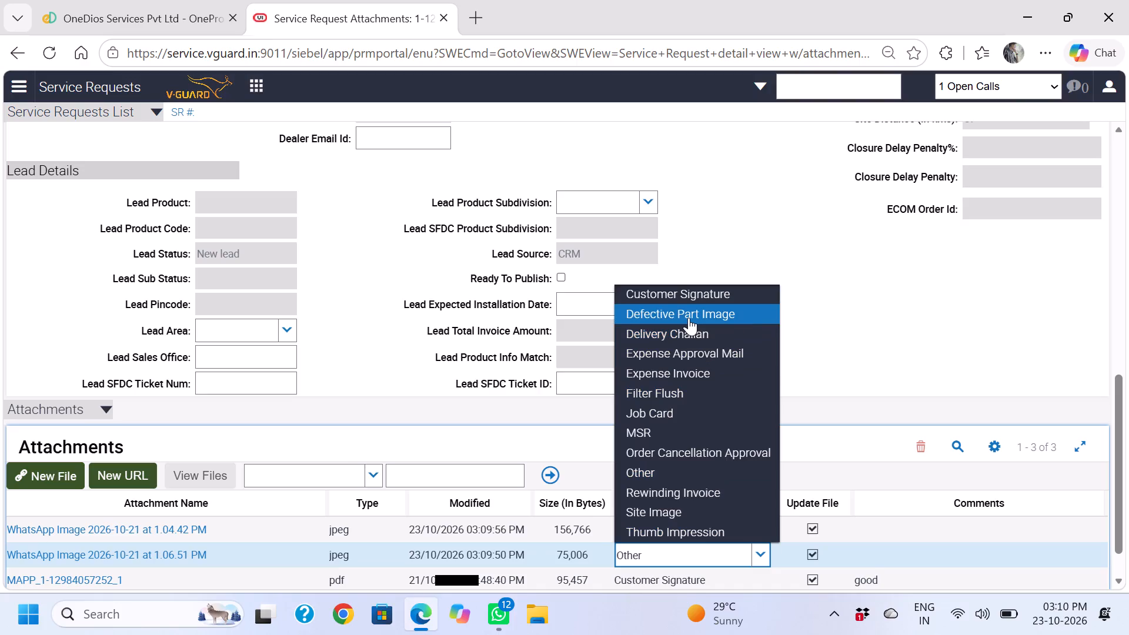
{"action": "left_click", "coordinate": [65, 403]}
{"action": "scroll", "coordinate": [84, 423], "scroll_direction": "down", "scroll_amount": 1}
{"action": "left_click", "coordinate": [80, 444]}
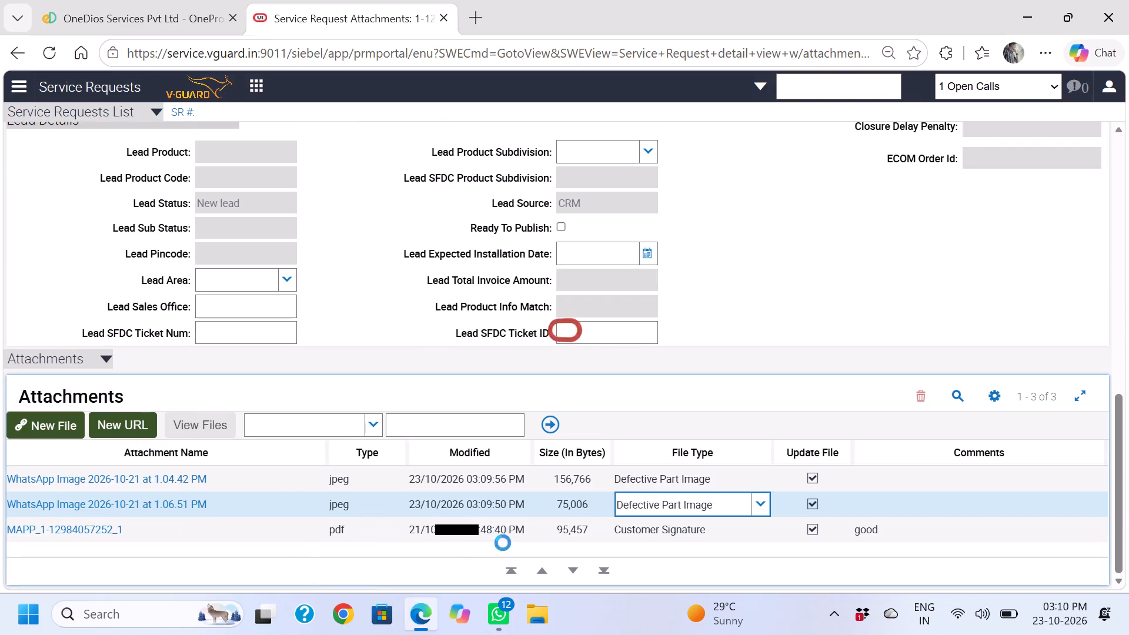
{"action": "left_click", "coordinate": [479, 533]}
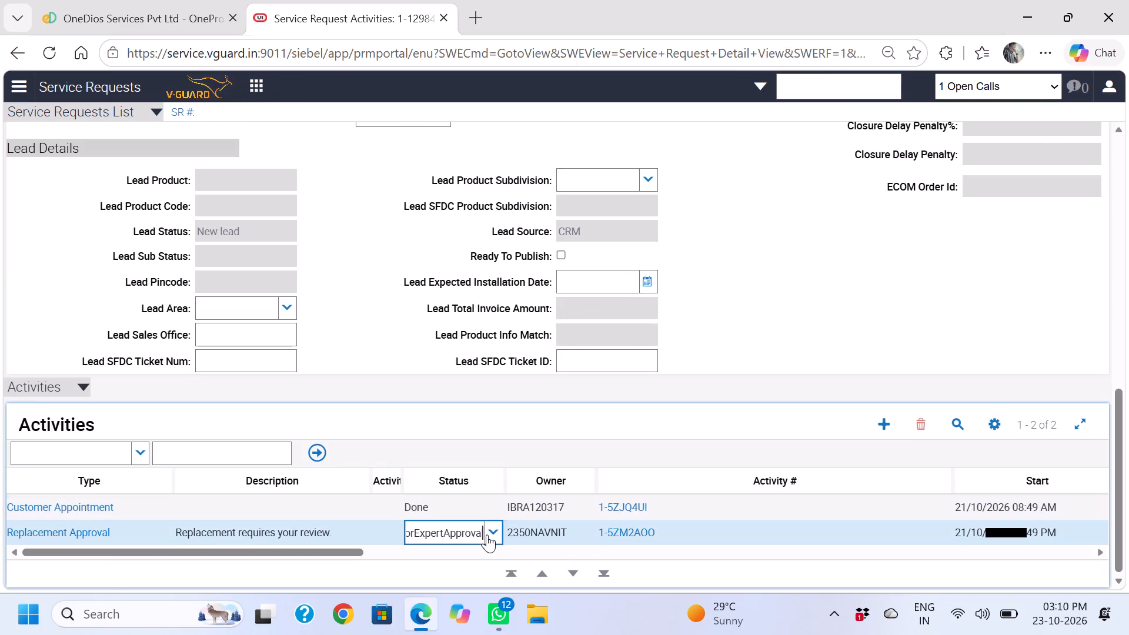
{"action": "left_click", "coordinate": [496, 534]}
{"action": "left_click", "coordinate": [475, 427]}
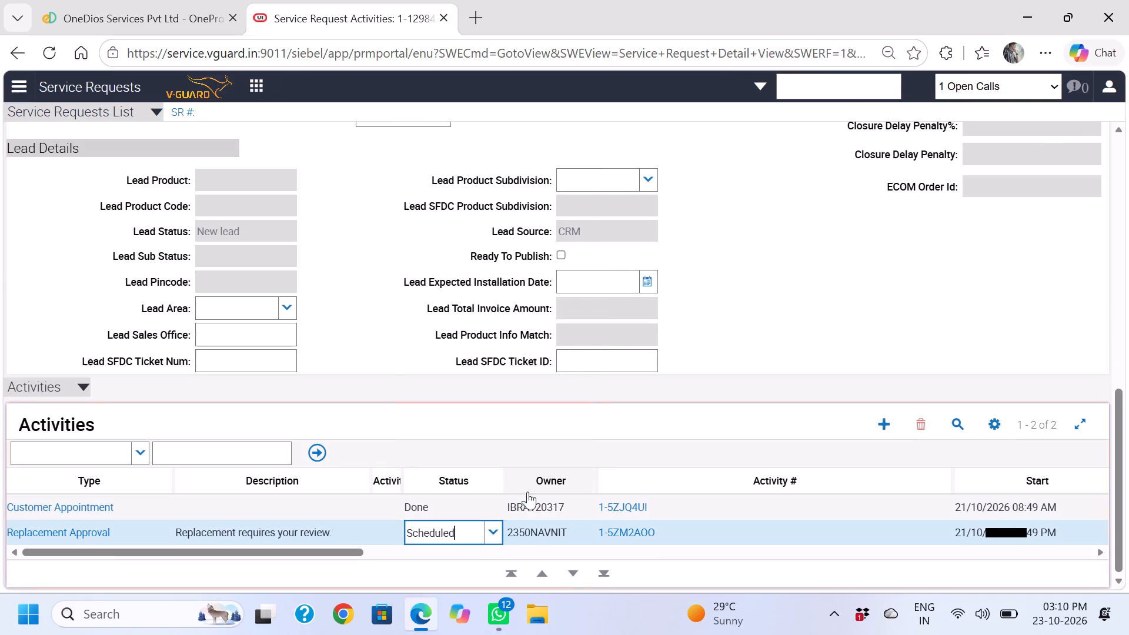
{"action": "left_click", "coordinate": [533, 525]}
{"action": "key", "text": "BackSpace"}
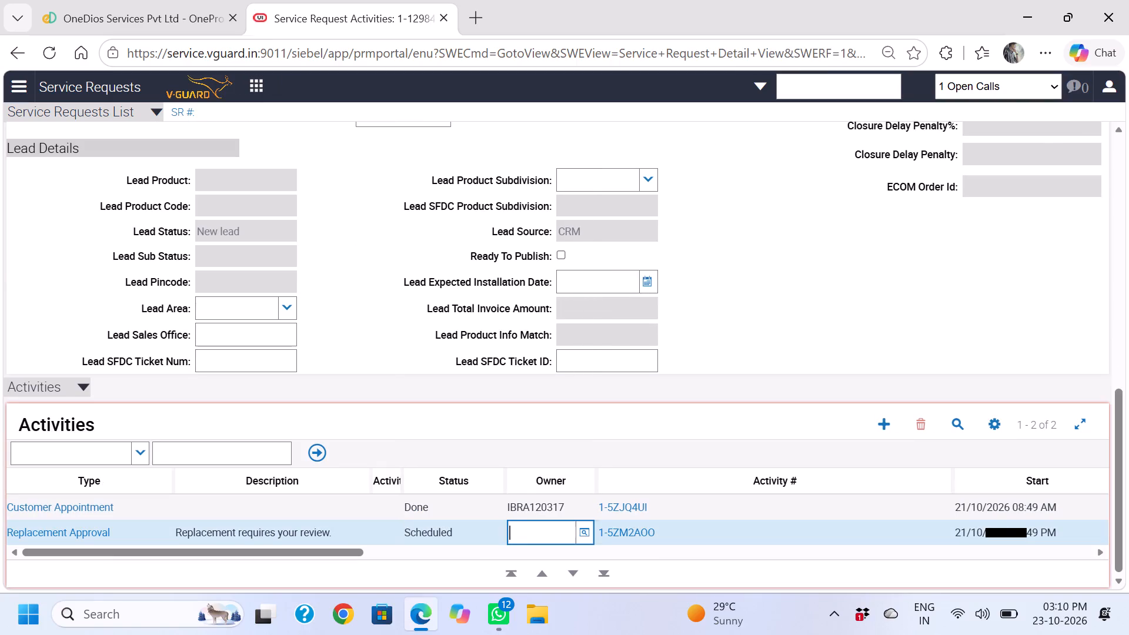
{"action": "key", "text": "3"}
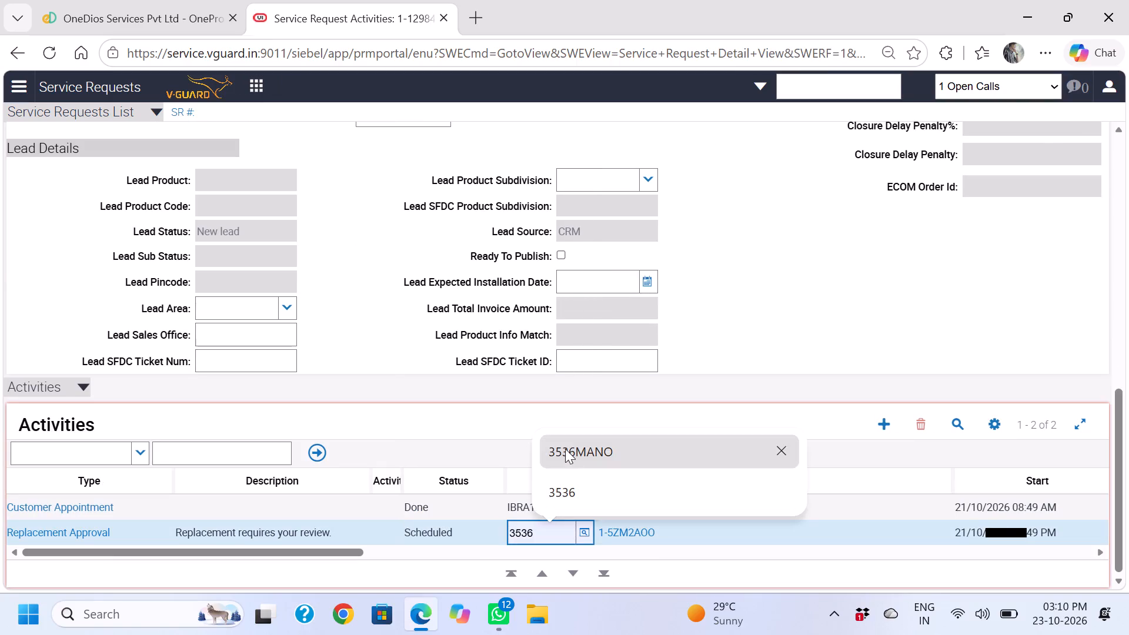
{"action": "left_click", "coordinate": [565, 449]}
{"action": "scroll", "coordinate": [512, 393], "scroll_direction": "up", "scroll_amount": 6}
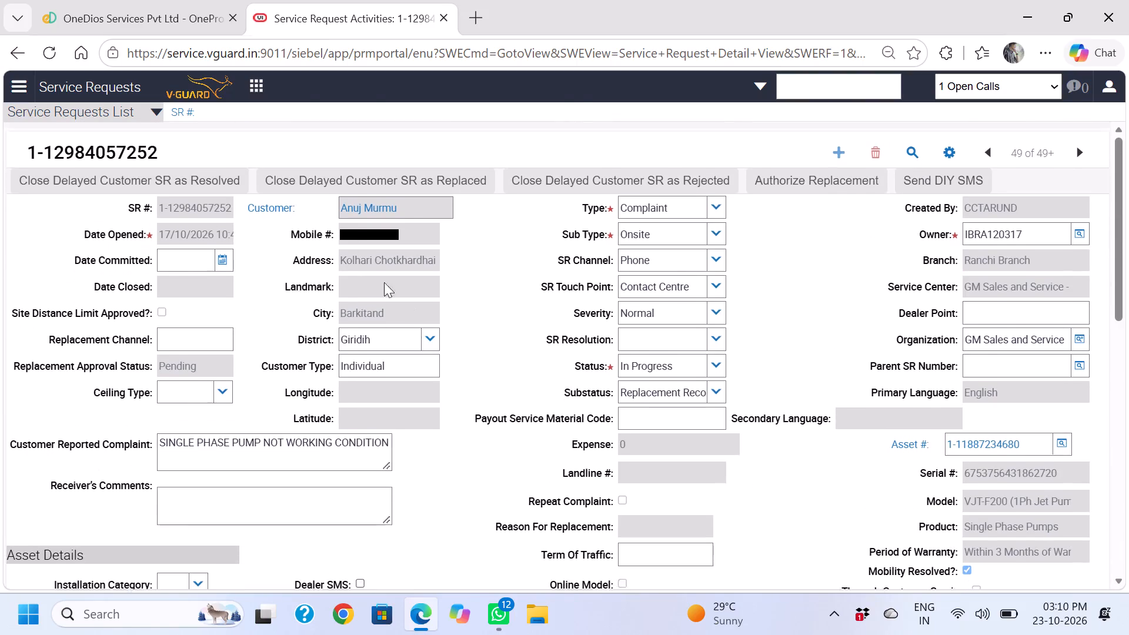
{"action": "left_click", "coordinate": [276, 205]}
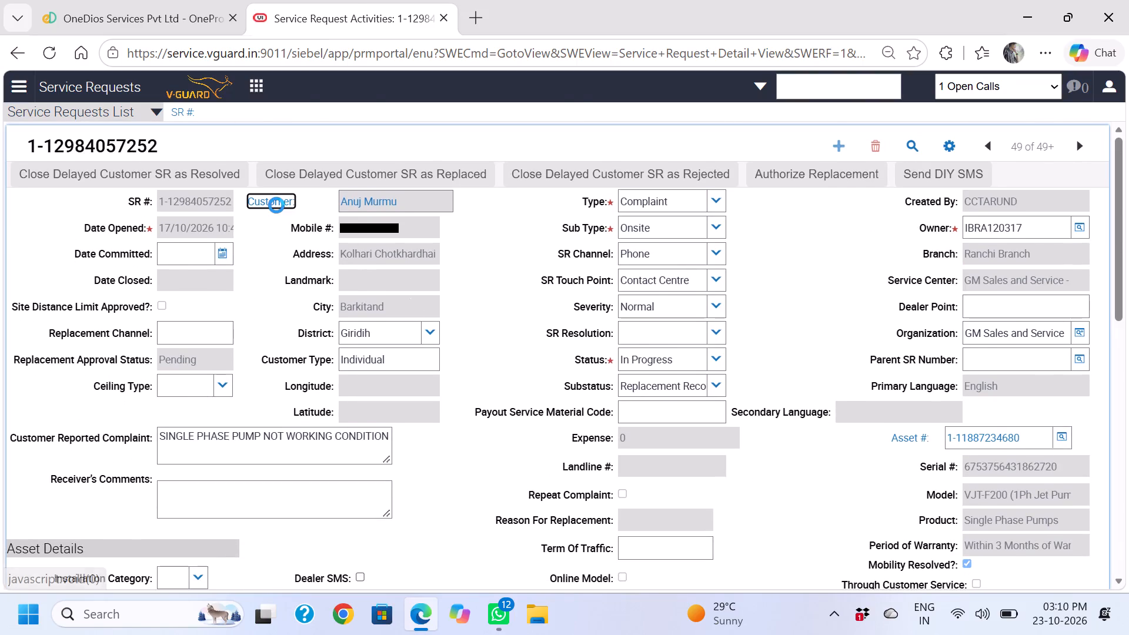
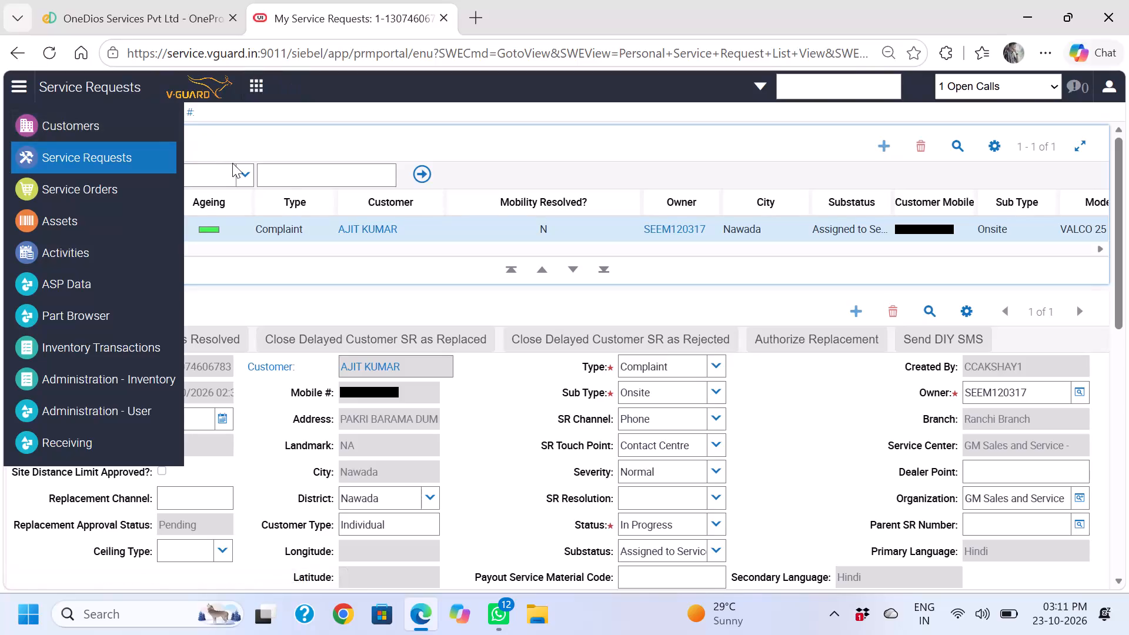
Go to the service requests and show the My Team's Service Requests list.
{"action": "left_click", "coordinate": [223, 154]}
{"action": "left_click", "coordinate": [163, 161]}
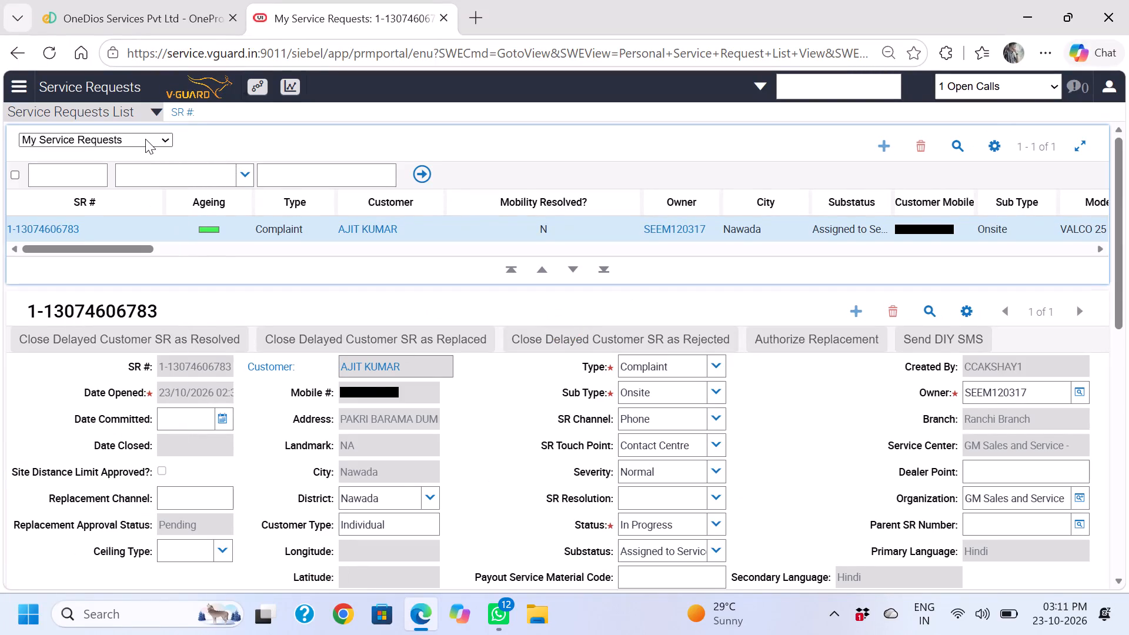
{"action": "left_click", "coordinate": [145, 139]}
{"action": "left_click", "coordinate": [127, 181]}
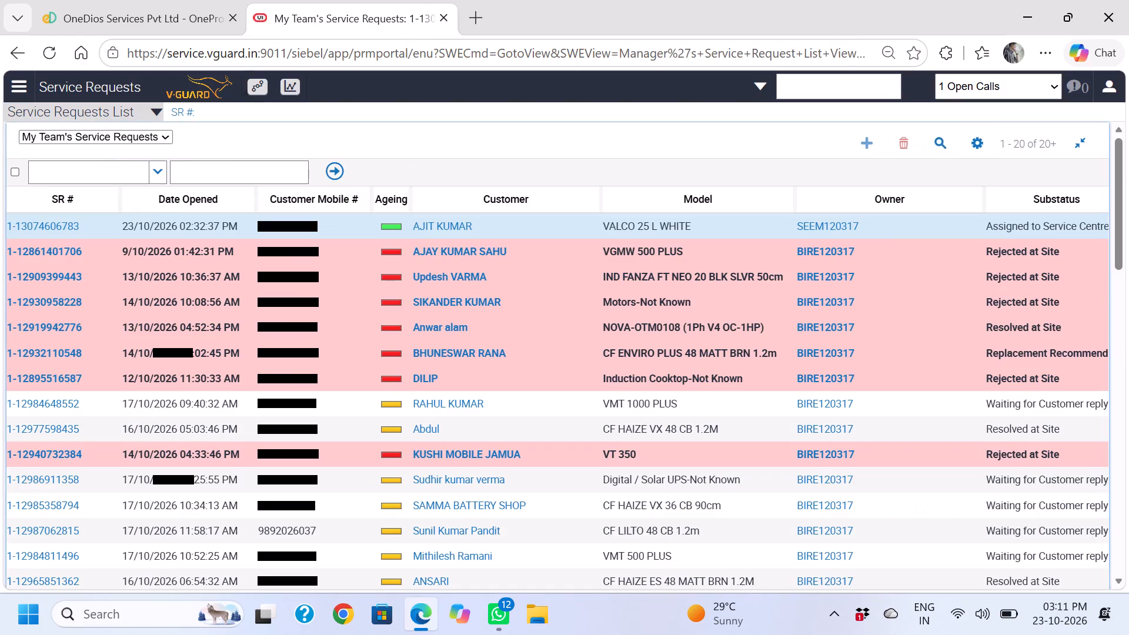
{"action": "scroll", "coordinate": [452, 369], "scroll_direction": "down", "scroll_amount": 4}
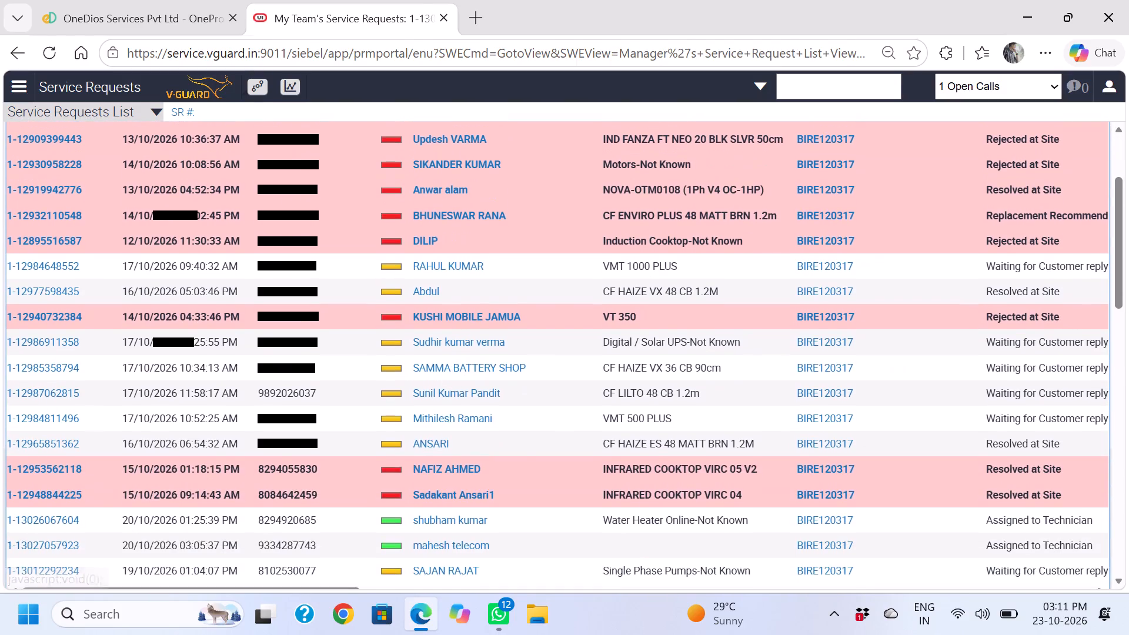
{"action": "scroll", "coordinate": [632, 462], "scroll_direction": "down", "scroll_amount": 1}
{"action": "left_click", "coordinate": [569, 509]}
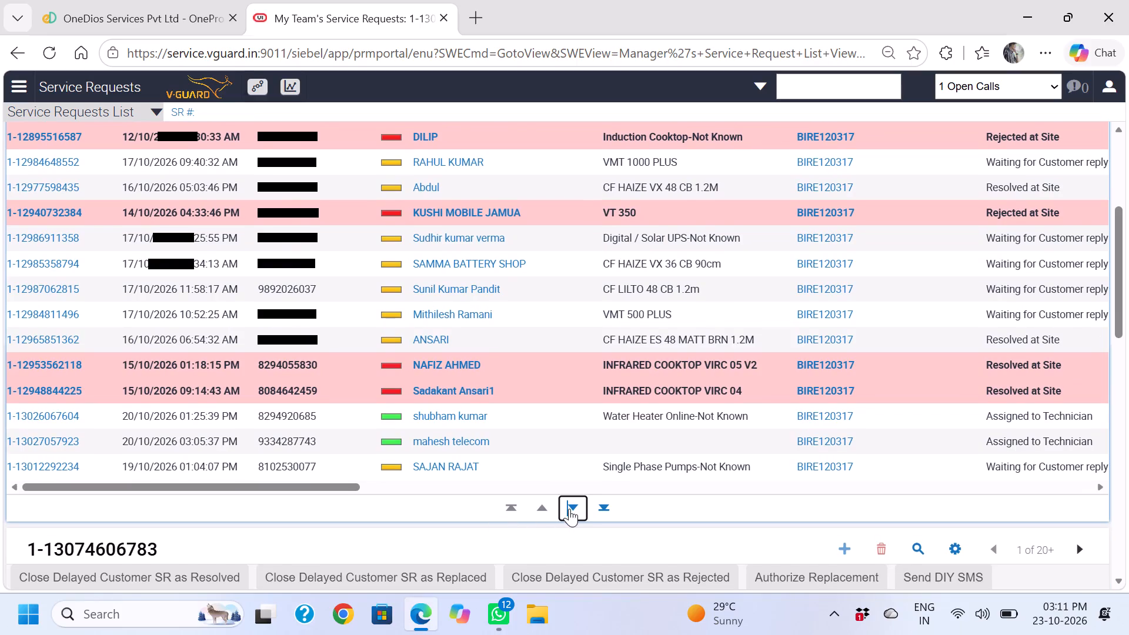
{"action": "left_click", "coordinate": [569, 509]}
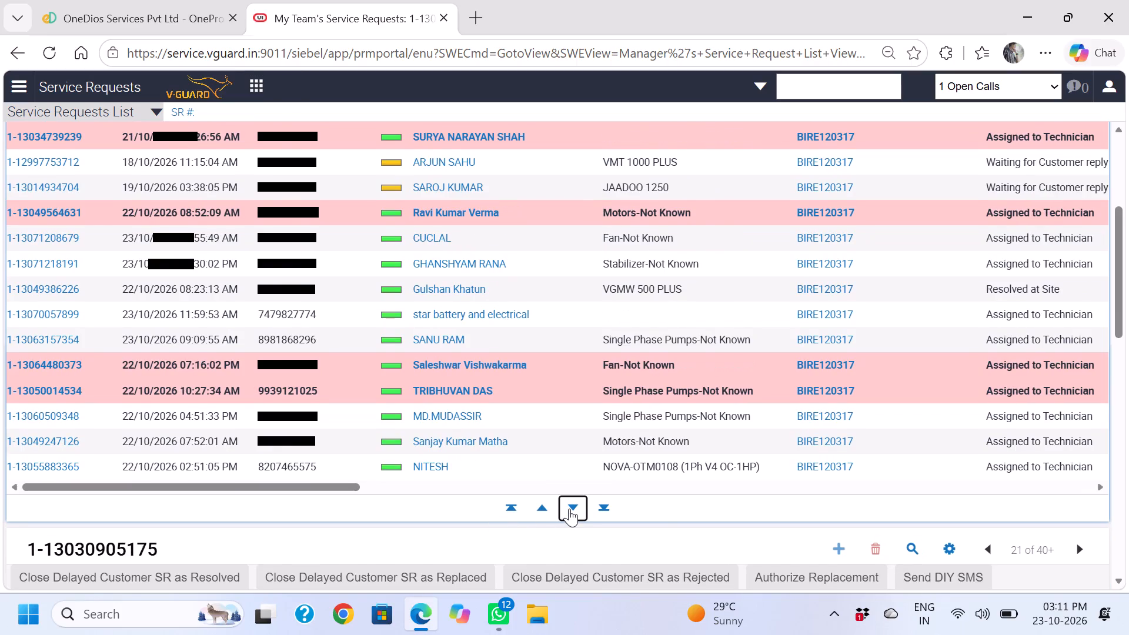
{"action": "scroll", "coordinate": [549, 359], "scroll_direction": "up", "scroll_amount": 1}
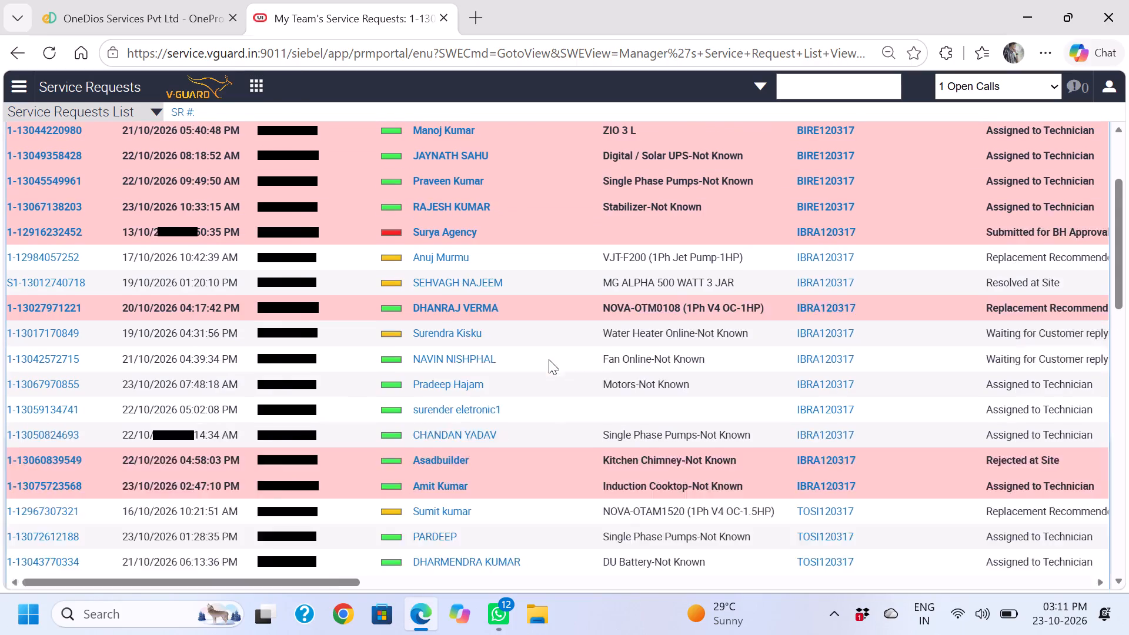
{"action": "scroll", "coordinate": [549, 359], "scroll_direction": "up", "scroll_amount": 3}
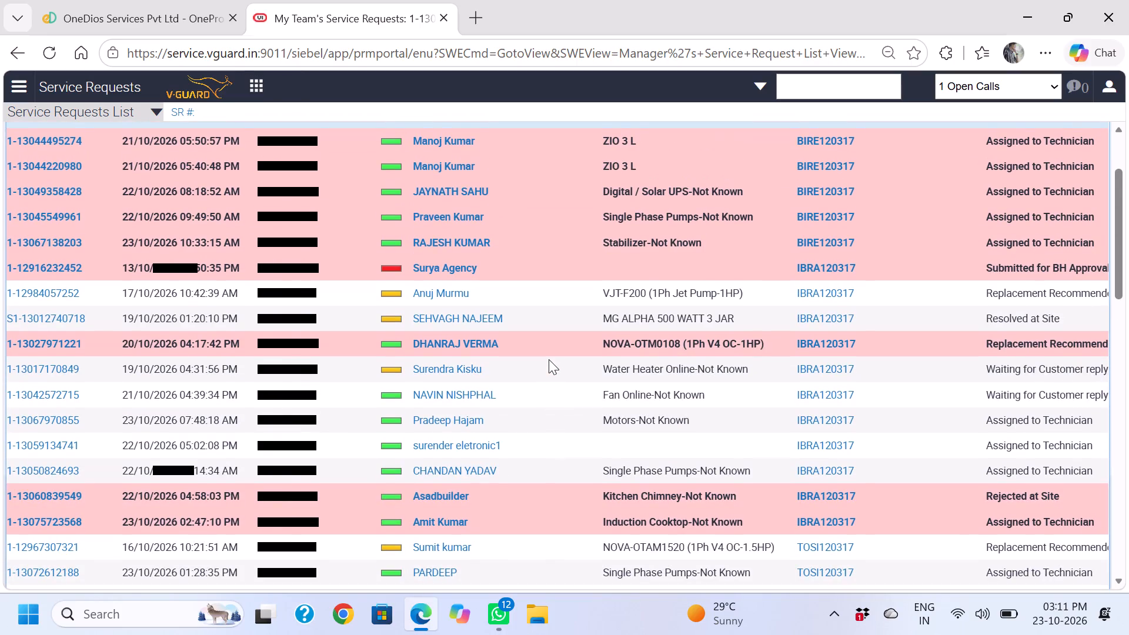
{"action": "scroll", "coordinate": [549, 359], "scroll_direction": "up", "scroll_amount": 1}
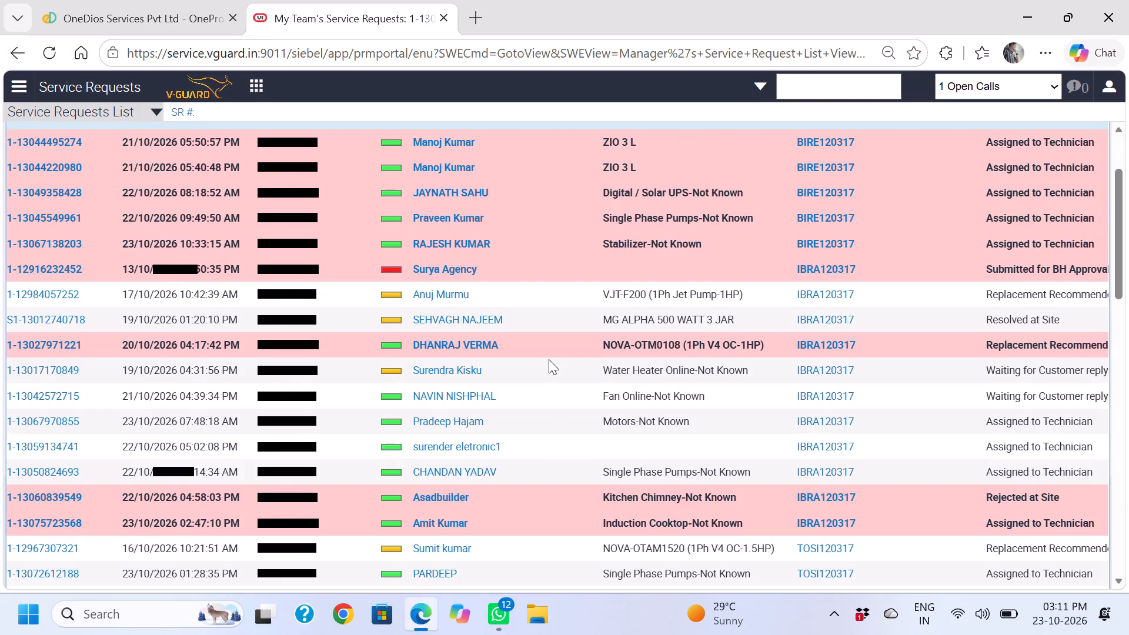
{"action": "scroll", "coordinate": [549, 359], "scroll_direction": "up", "scroll_amount": 2}
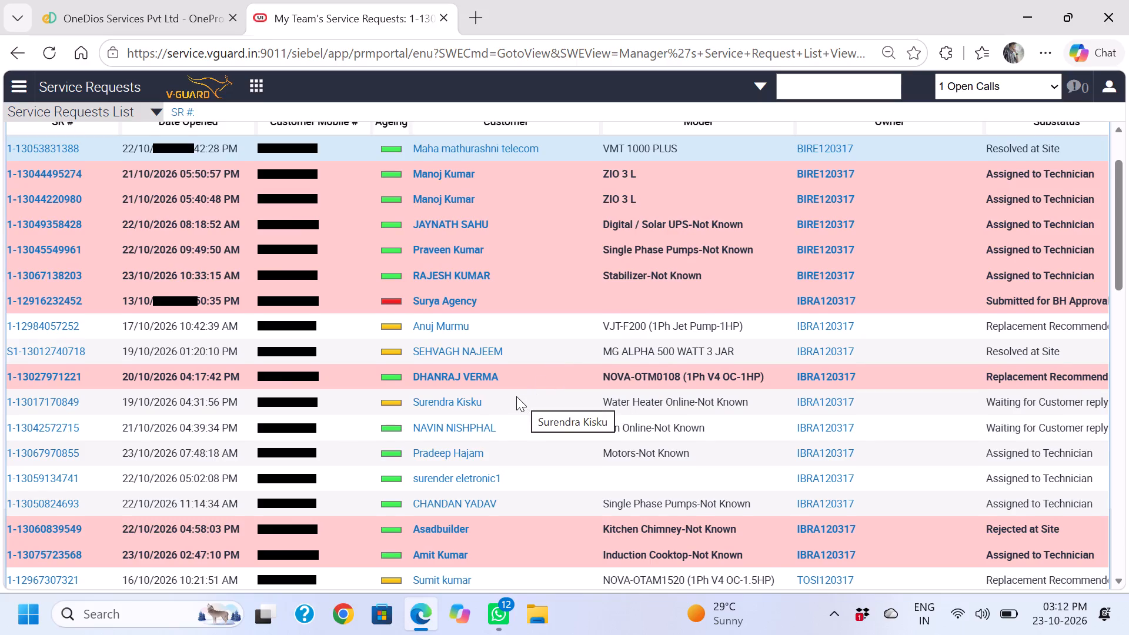
{"action": "scroll", "coordinate": [516, 396], "scroll_direction": "down", "scroll_amount": 2}
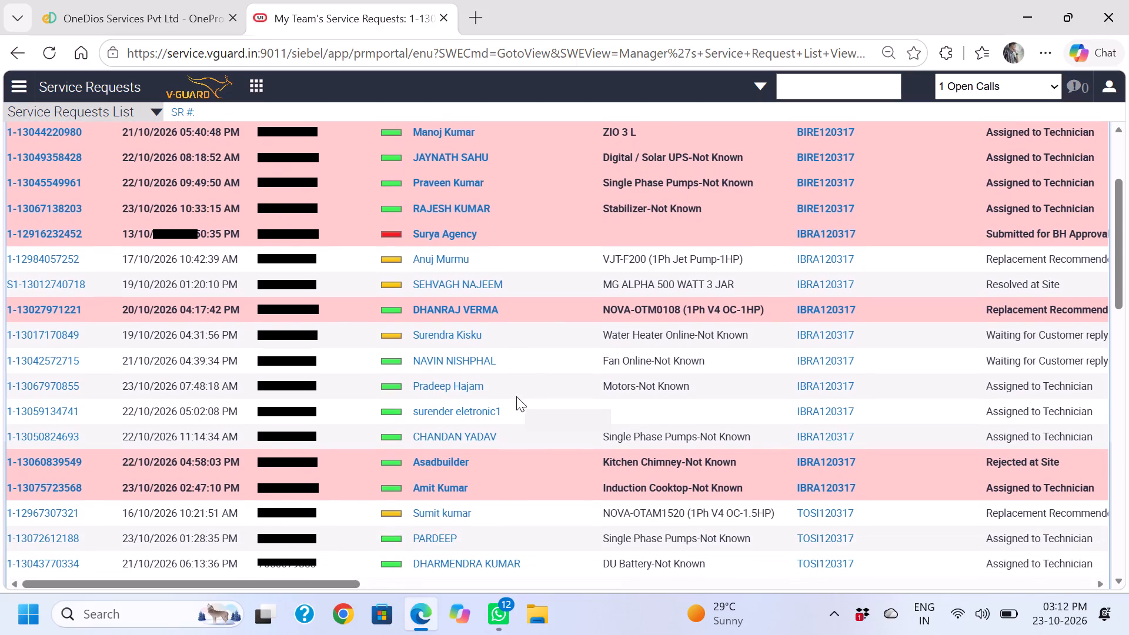
{"action": "scroll", "coordinate": [516, 396], "scroll_direction": "down", "scroll_amount": 1}
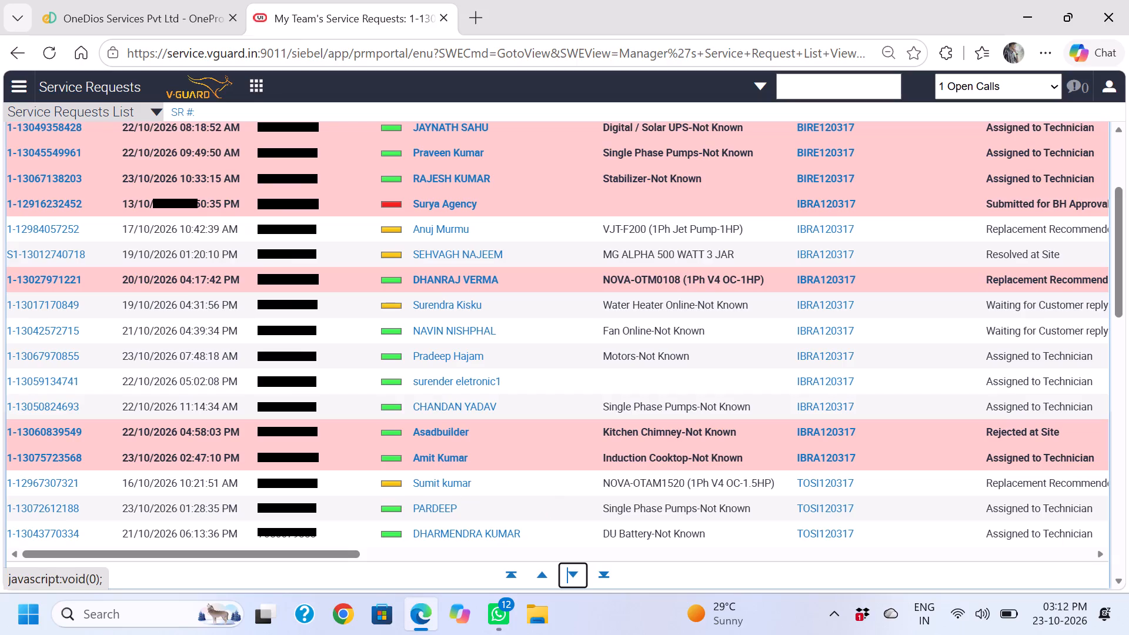
{"action": "left_click", "coordinate": [67, 476]}
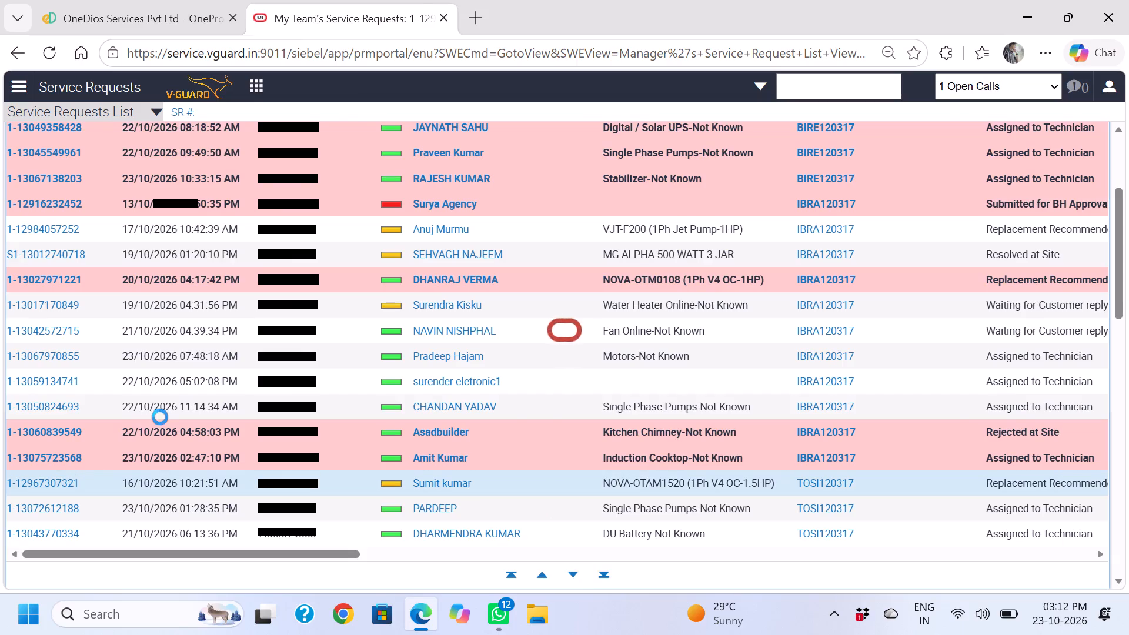
Switch the section below the request to Attachments and check the file types of the attached files.
{"action": "scroll", "coordinate": [160, 417], "scroll_direction": "down", "scroll_amount": 5}
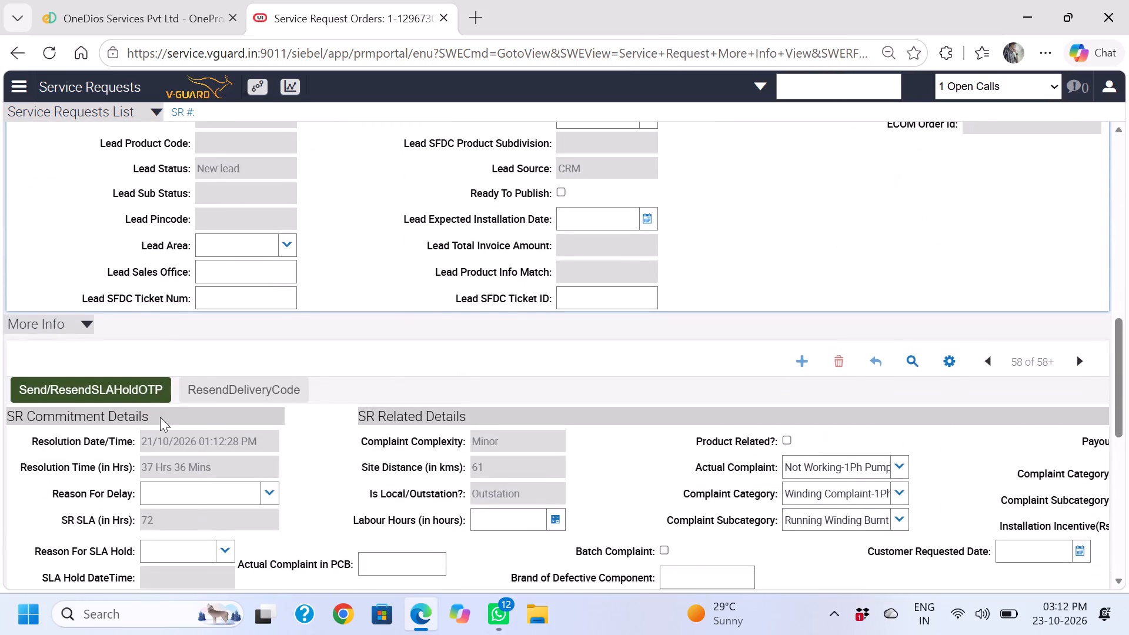
{"action": "left_click", "coordinate": [49, 324]}
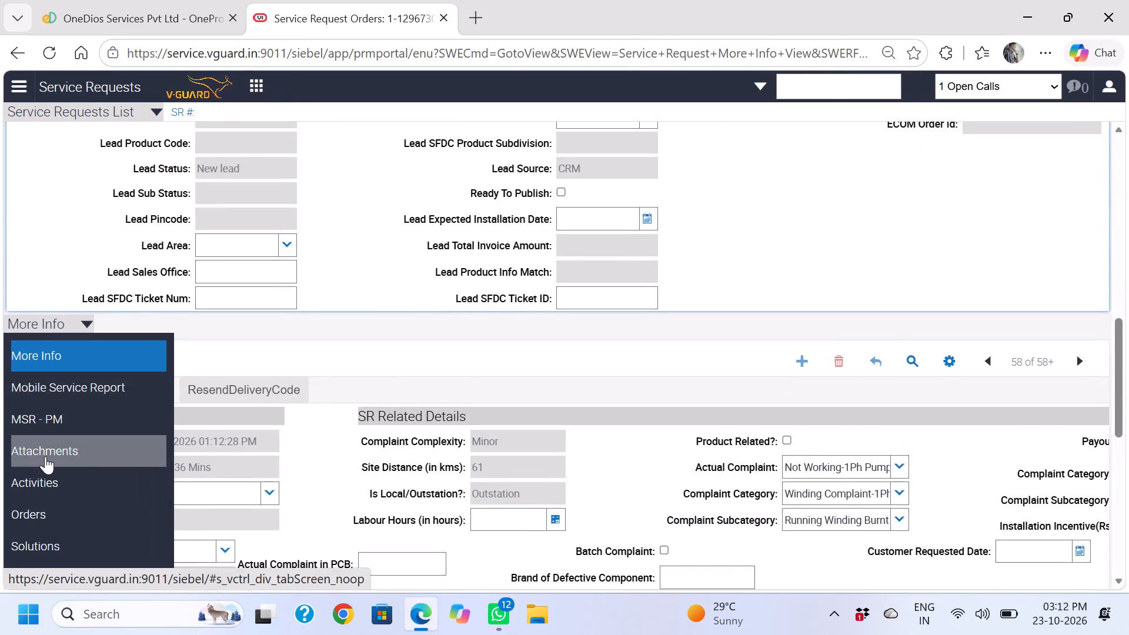
{"action": "left_click", "coordinate": [45, 456]}
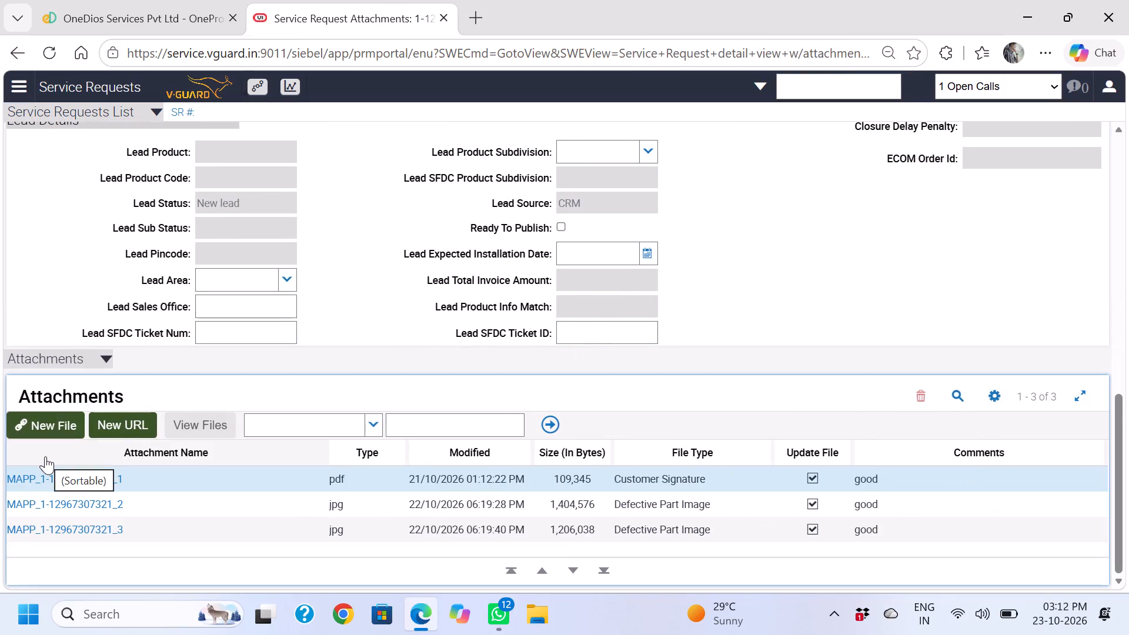
{"action": "scroll", "coordinate": [105, 183], "scroll_direction": "up", "scroll_amount": 5}
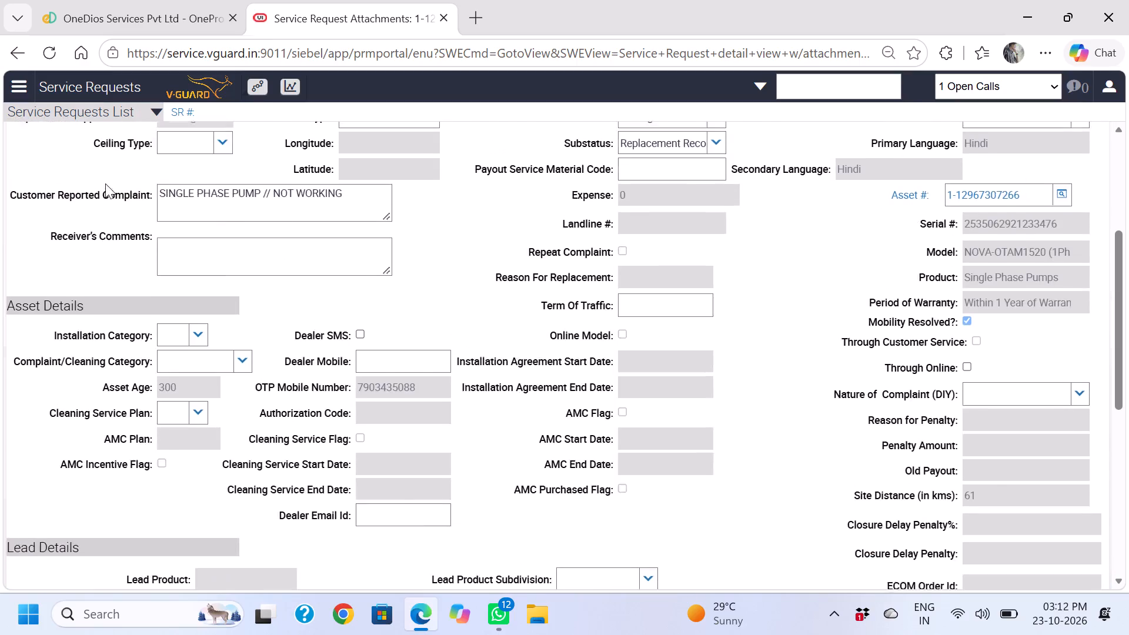
{"action": "scroll", "coordinate": [105, 183], "scroll_direction": "up", "scroll_amount": 1}
Return to the team's service request list, go back one set of records, and examine the requests and their substatuses.
{"action": "left_click", "coordinate": [11, 48]}
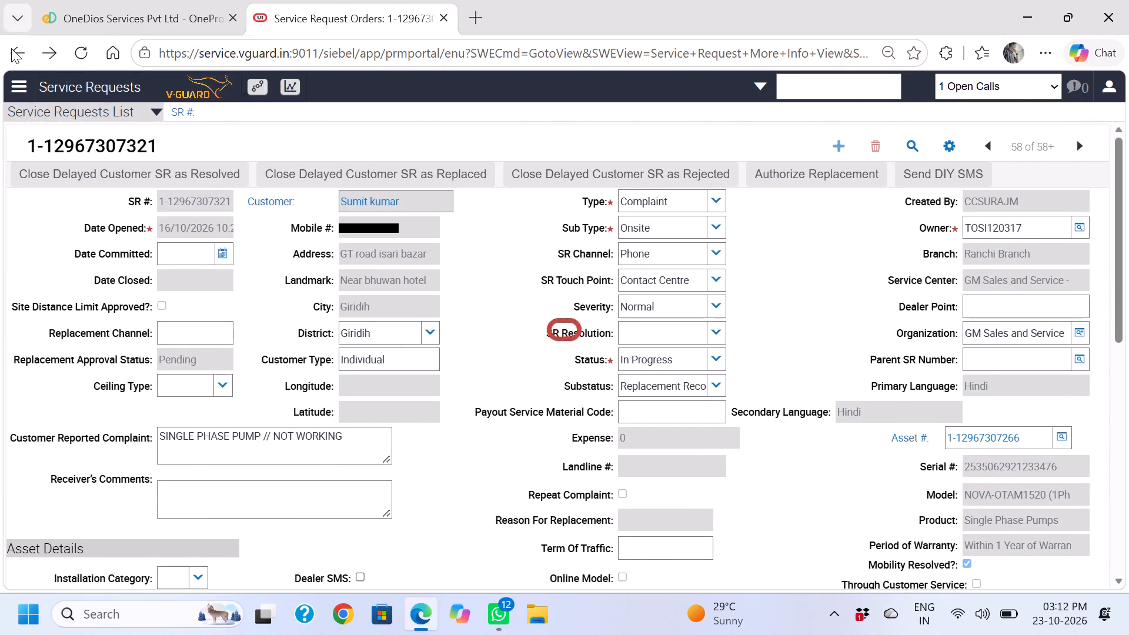
{"action": "left_click", "coordinate": [11, 48]}
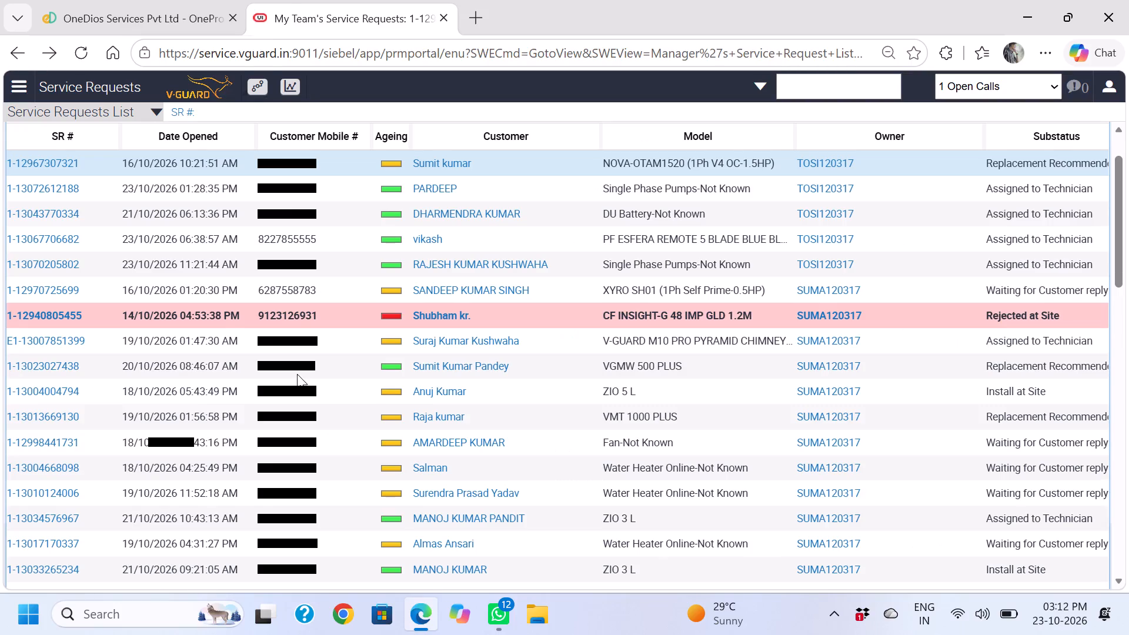
{"action": "scroll", "coordinate": [297, 374], "scroll_direction": "up", "scroll_amount": 1}
{"action": "scroll", "coordinate": [297, 374], "scroll_direction": "down", "scroll_amount": 2}
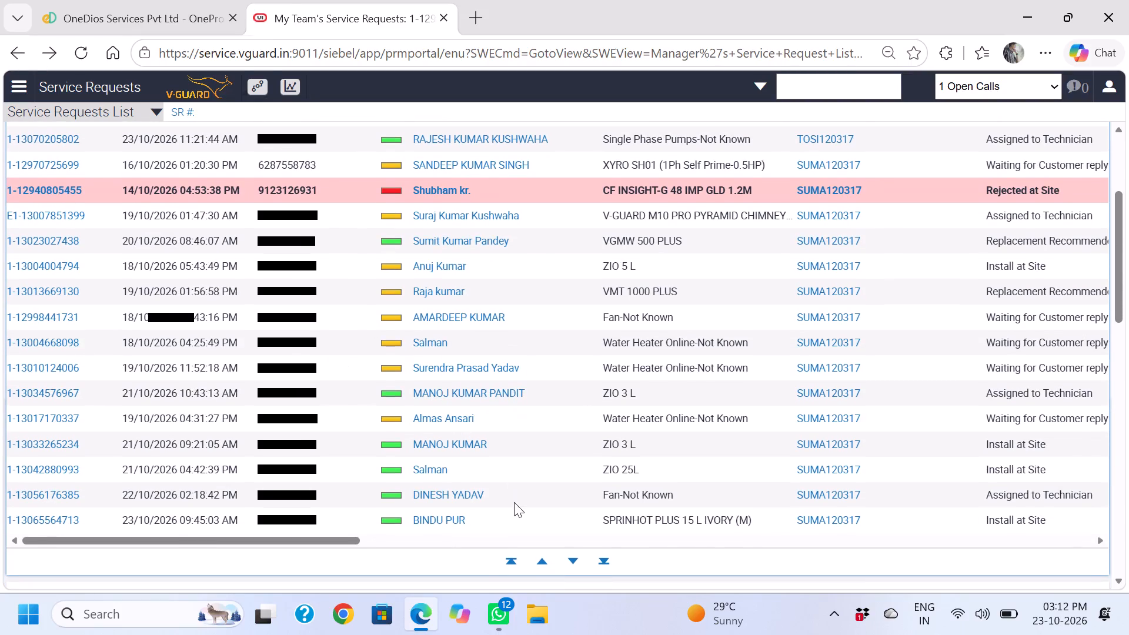
{"action": "left_click", "coordinate": [545, 555]}
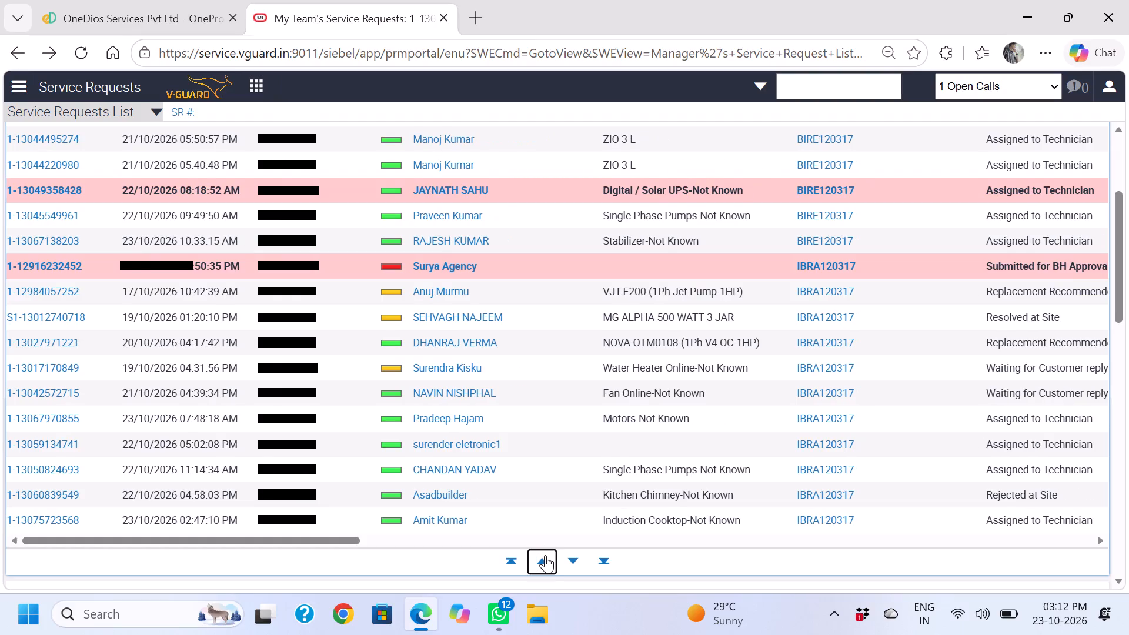
{"action": "scroll", "coordinate": [557, 407], "scroll_direction": "right", "scroll_amount": 1}
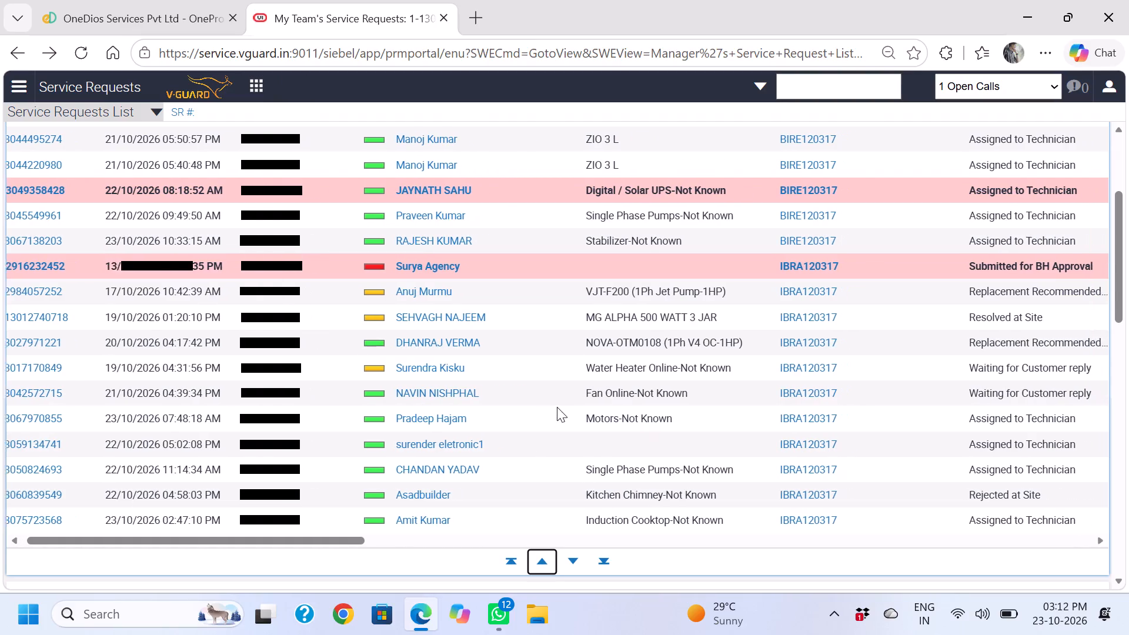
{"action": "scroll", "coordinate": [557, 407], "scroll_direction": "right", "scroll_amount": 1}
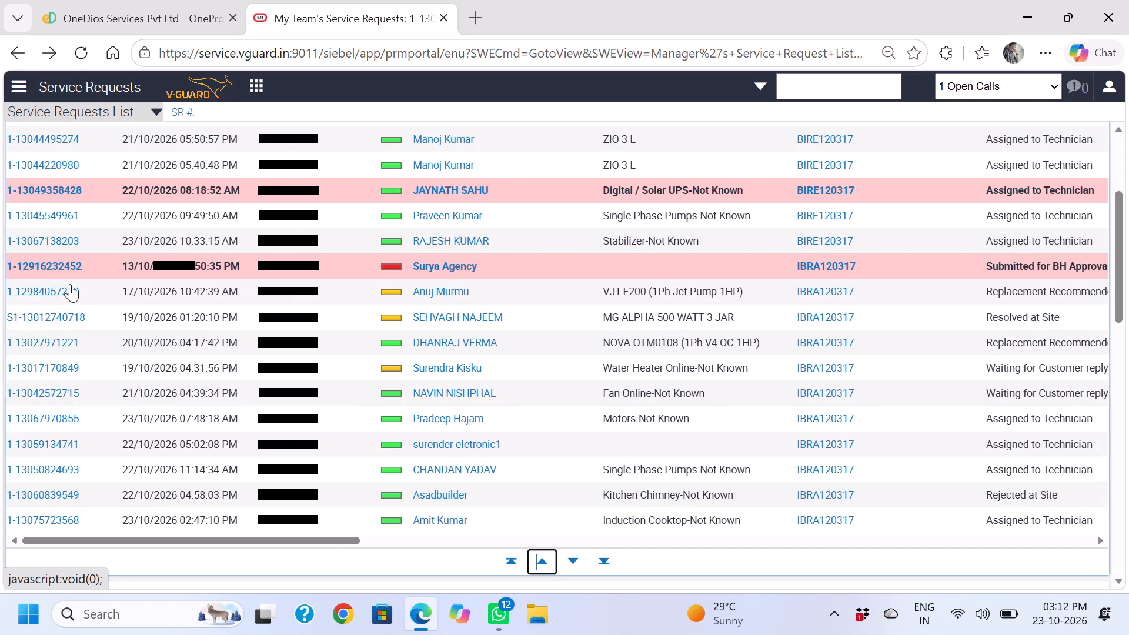
{"action": "scroll", "coordinate": [66, 292], "scroll_direction": "up", "scroll_amount": 1}
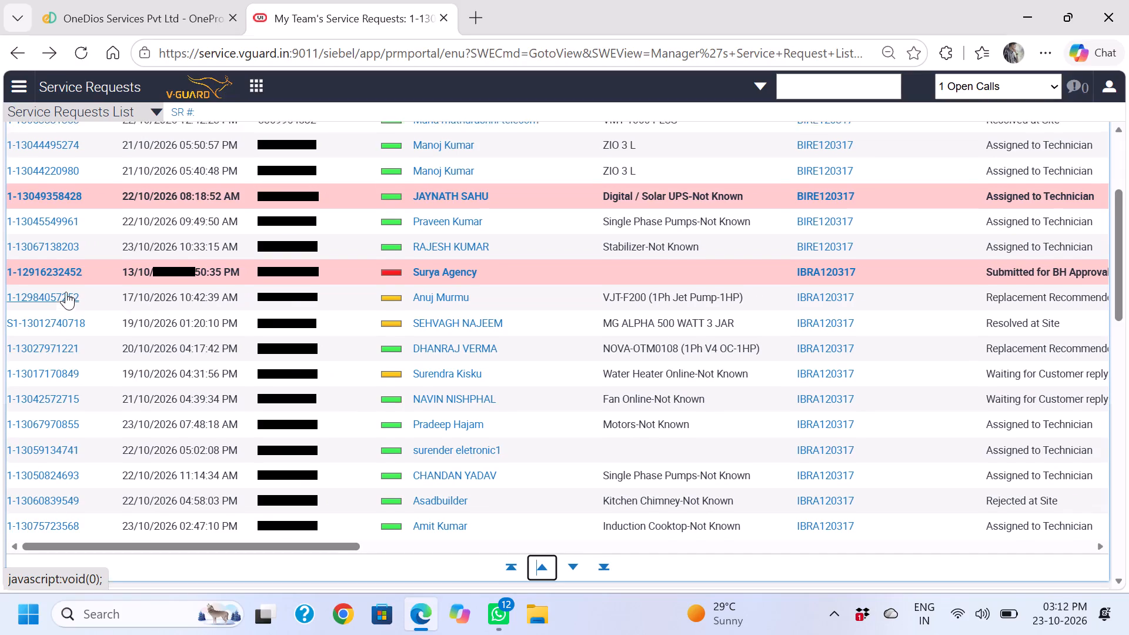
{"action": "scroll", "coordinate": [66, 292], "scroll_direction": "up", "scroll_amount": 1}
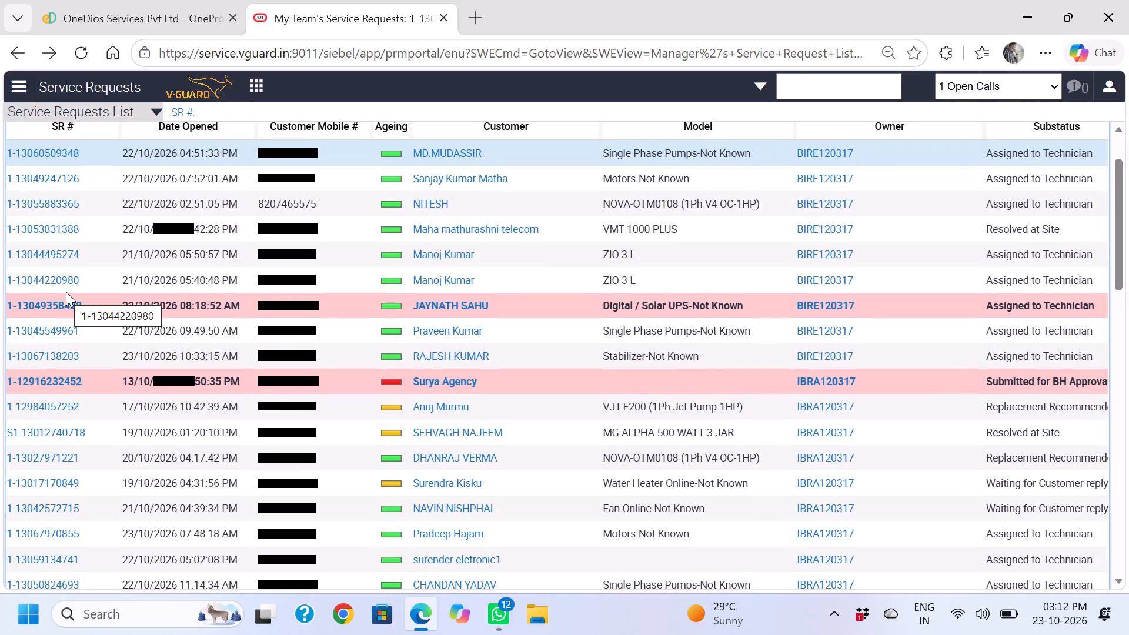
Reopen the service requests and show the My Team's Service Requests list again.
{"action": "left_click", "coordinate": [21, 82]}
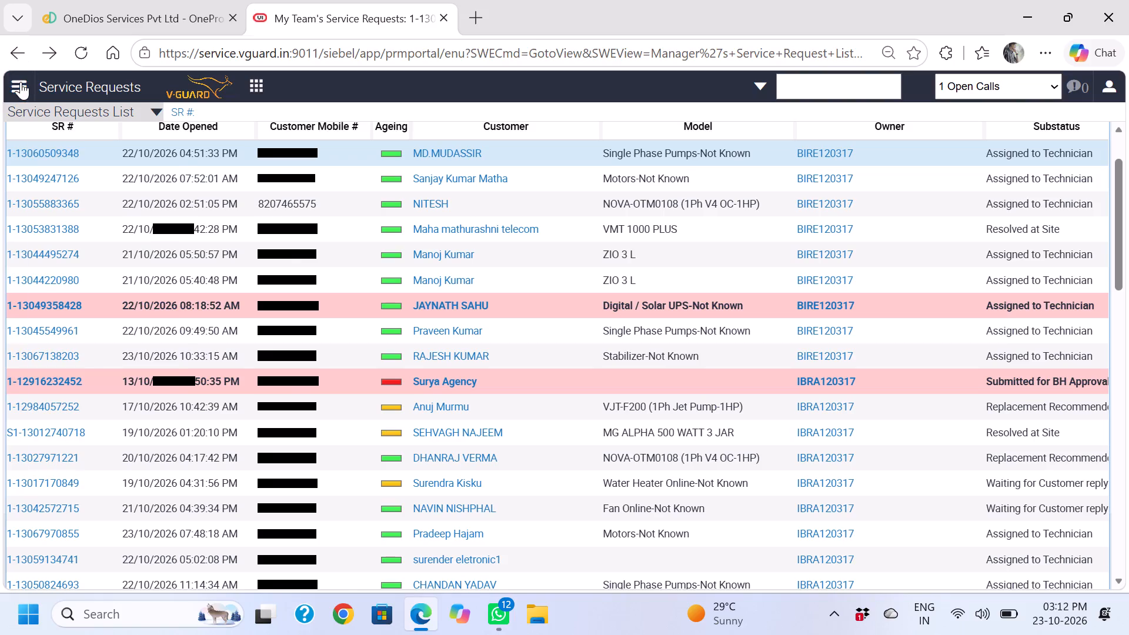
{"action": "left_click", "coordinate": [57, 150]}
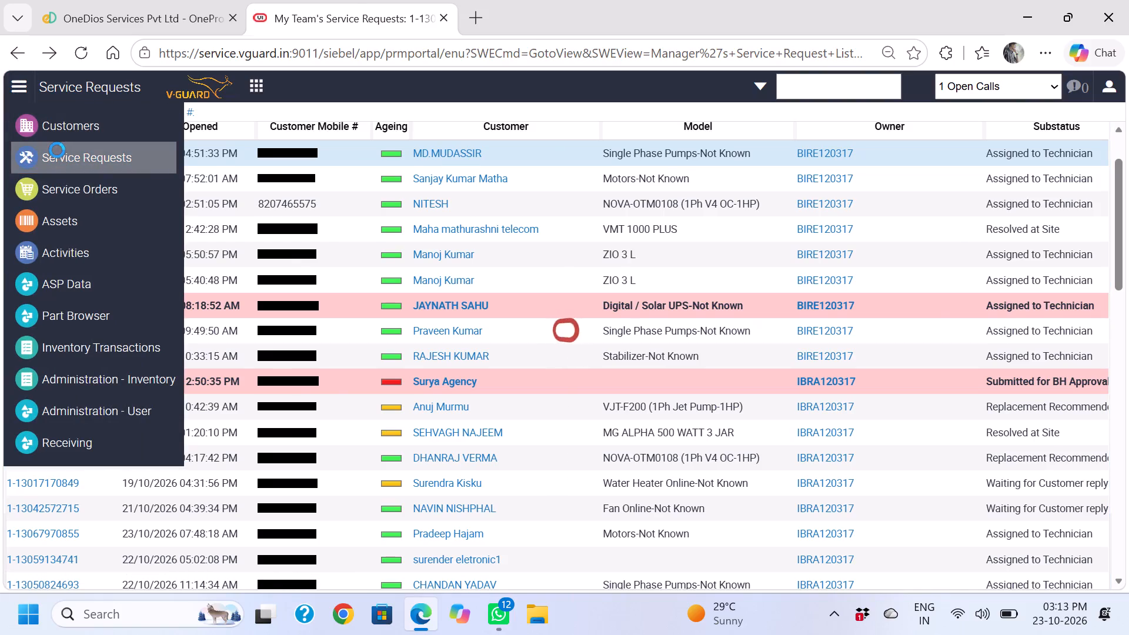
{"action": "left_click", "coordinate": [99, 133]}
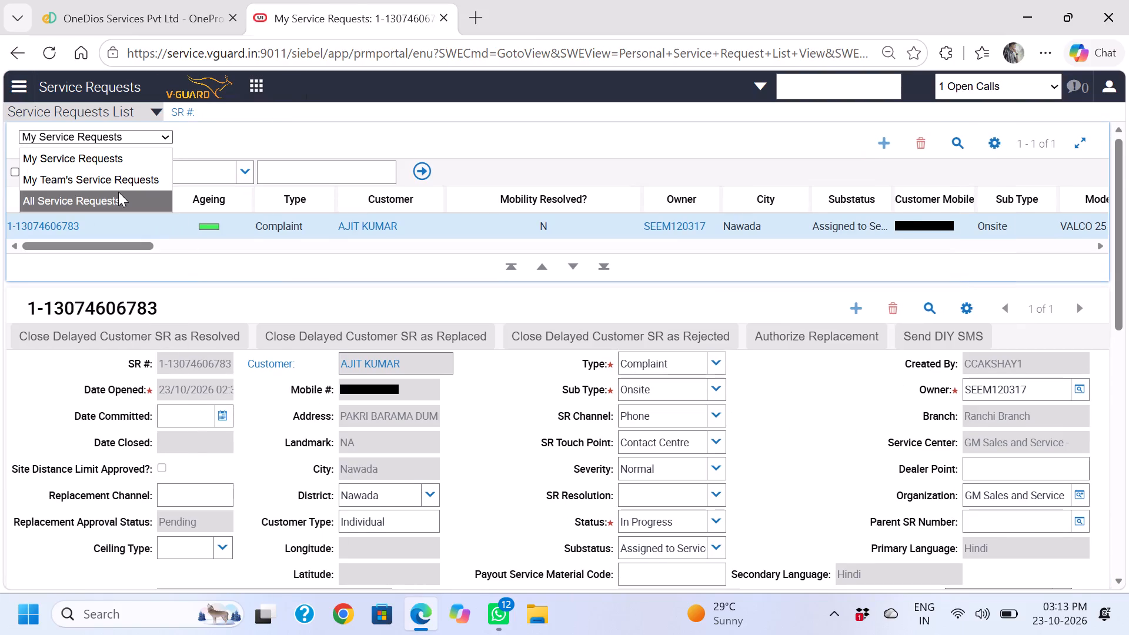
{"action": "left_click", "coordinate": [113, 183]}
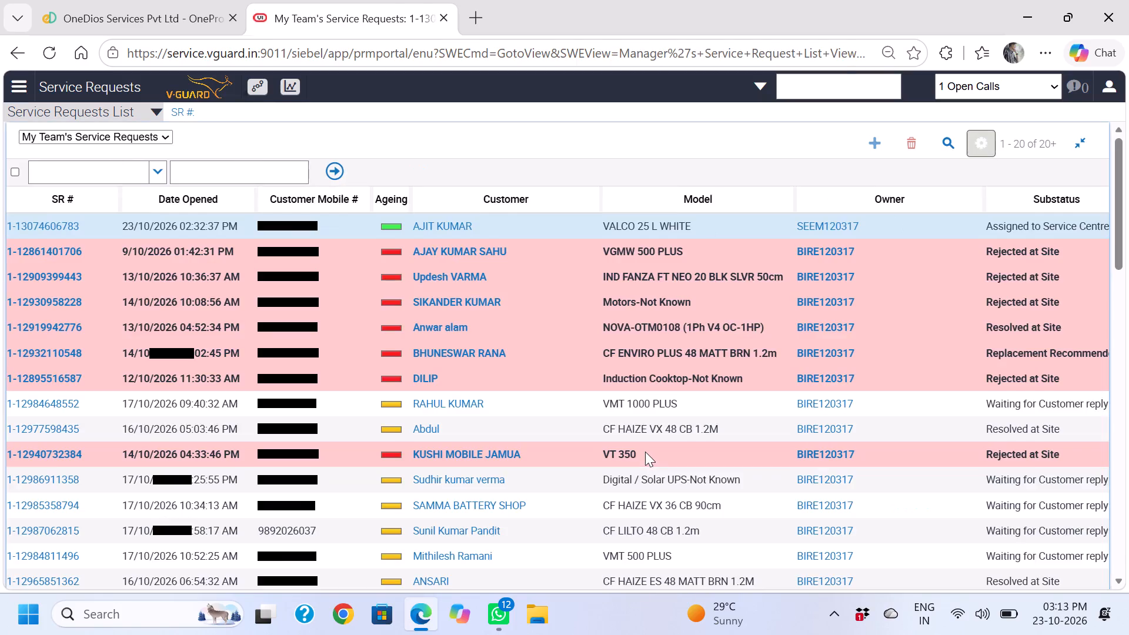
{"action": "scroll", "coordinate": [645, 452], "scroll_direction": "down", "scroll_amount": 2}
{"action": "left_click", "coordinate": [599, 574]}
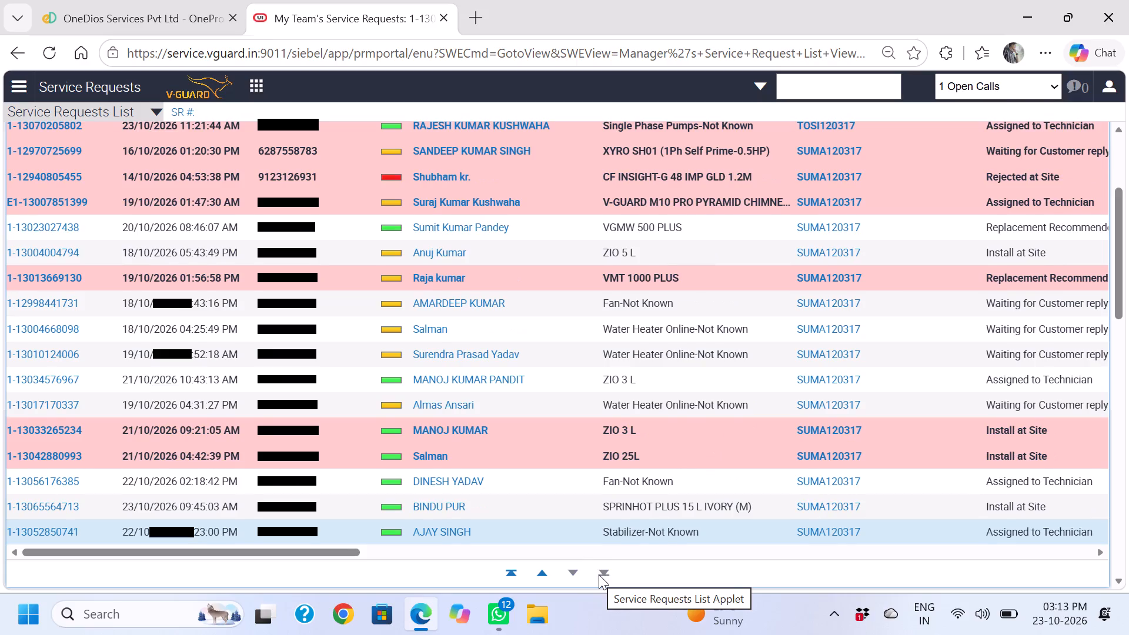
{"action": "scroll", "coordinate": [599, 574], "scroll_direction": "up", "scroll_amount": 2}
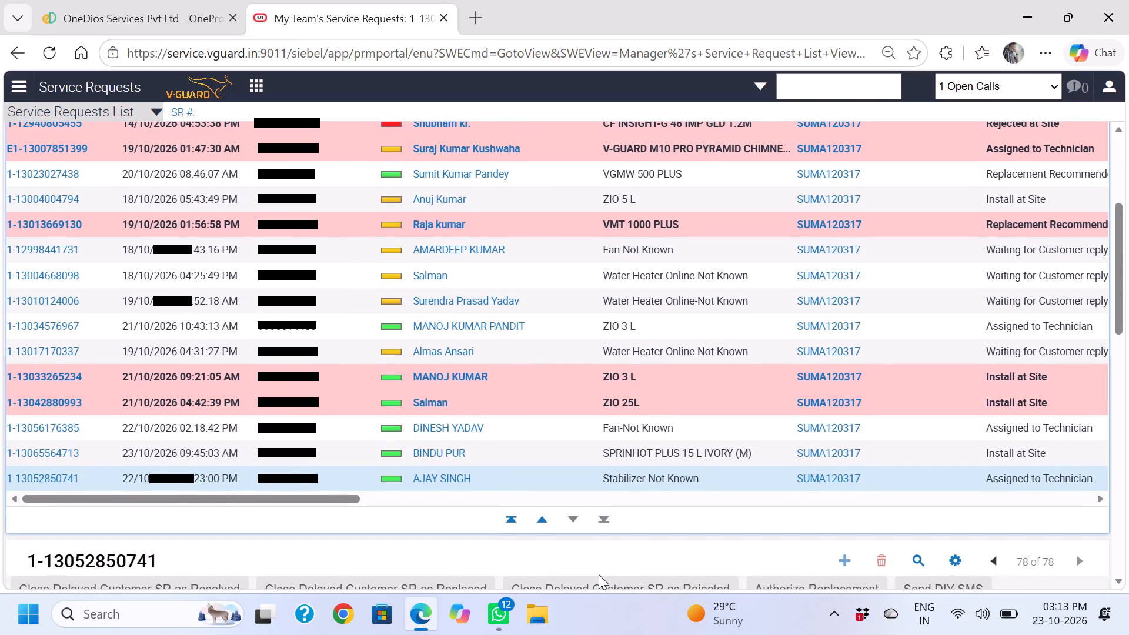
{"action": "scroll", "coordinate": [599, 574], "scroll_direction": "up", "scroll_amount": 3}
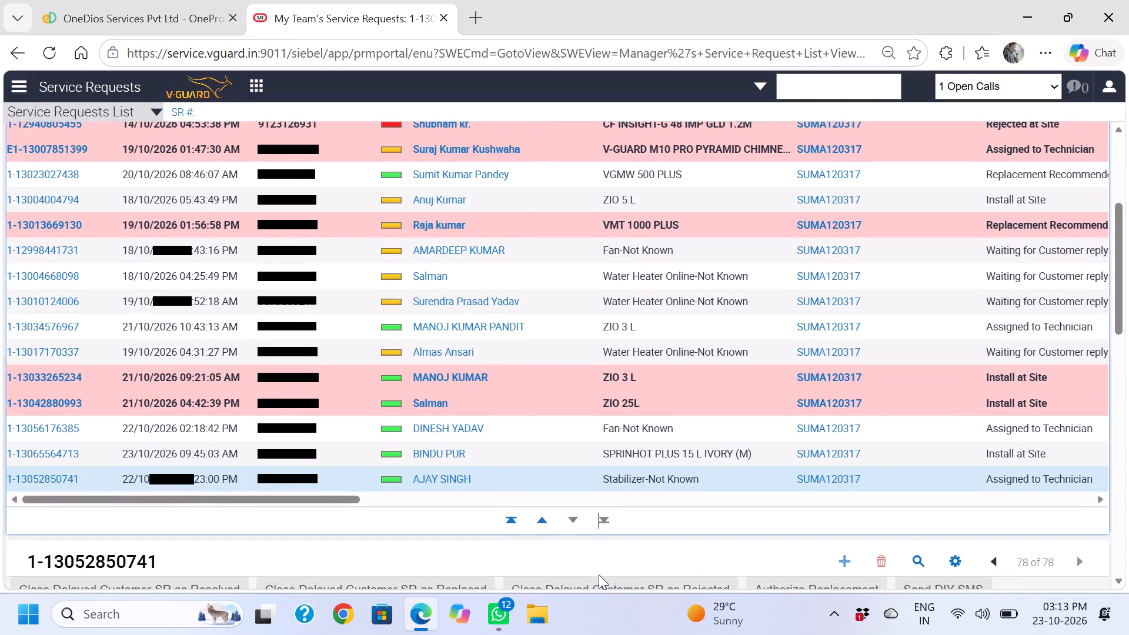
{"action": "scroll", "coordinate": [599, 574], "scroll_direction": "up", "scroll_amount": 2}
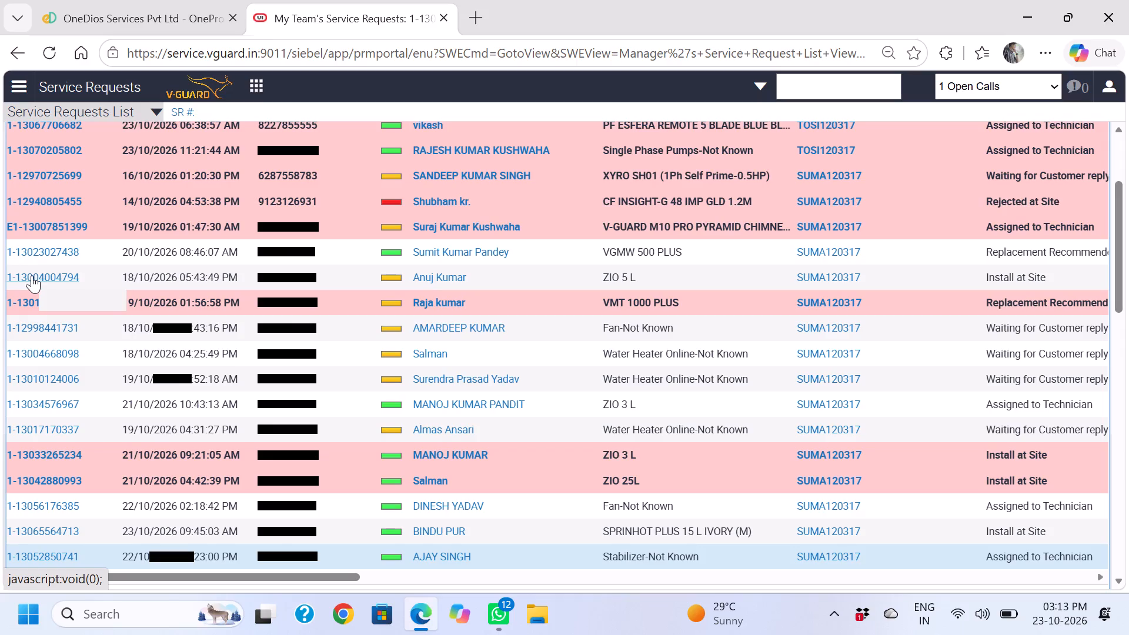
{"action": "left_click", "coordinate": [49, 278]}
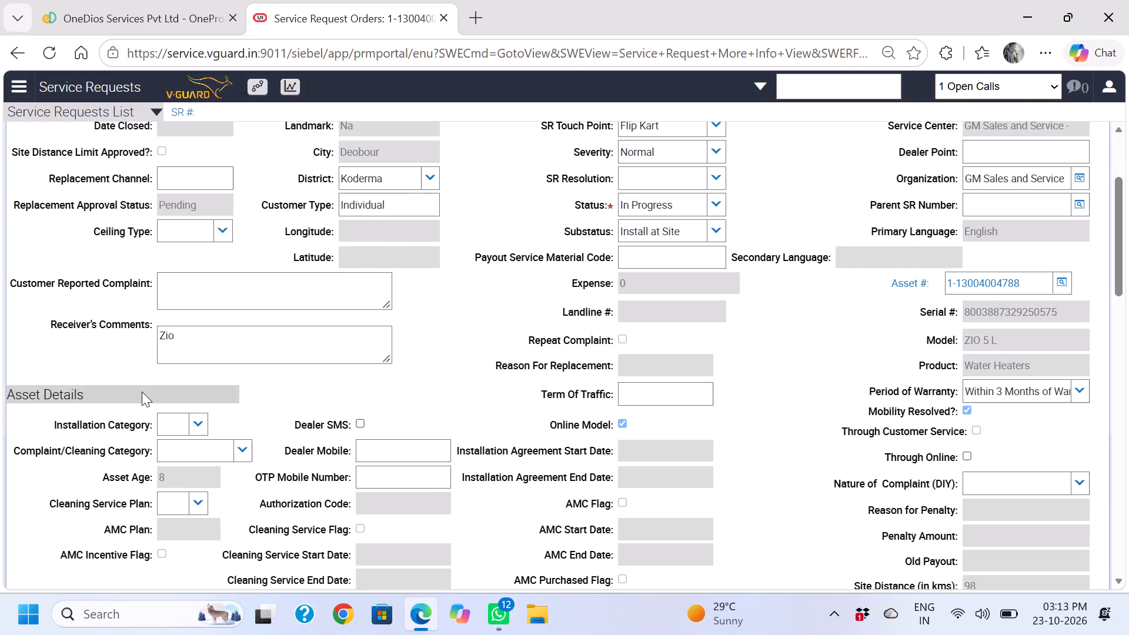
{"action": "scroll", "coordinate": [142, 392], "scroll_direction": "down", "scroll_amount": 5}
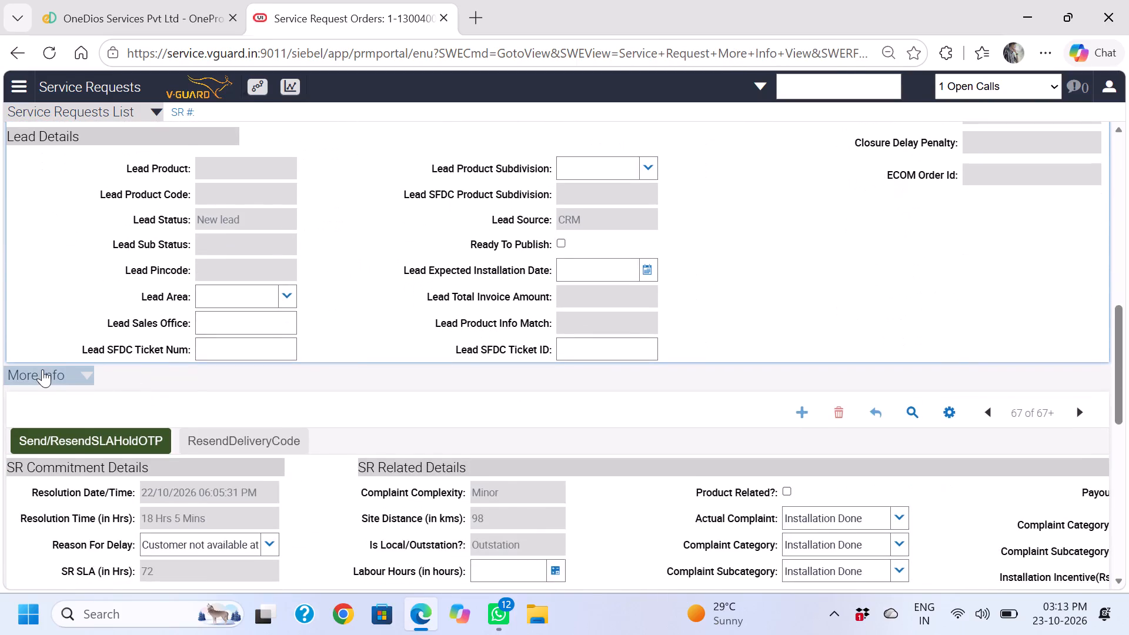
{"action": "left_click", "coordinate": [42, 369]}
{"action": "scroll", "coordinate": [98, 377], "scroll_direction": "down", "scroll_amount": 2}
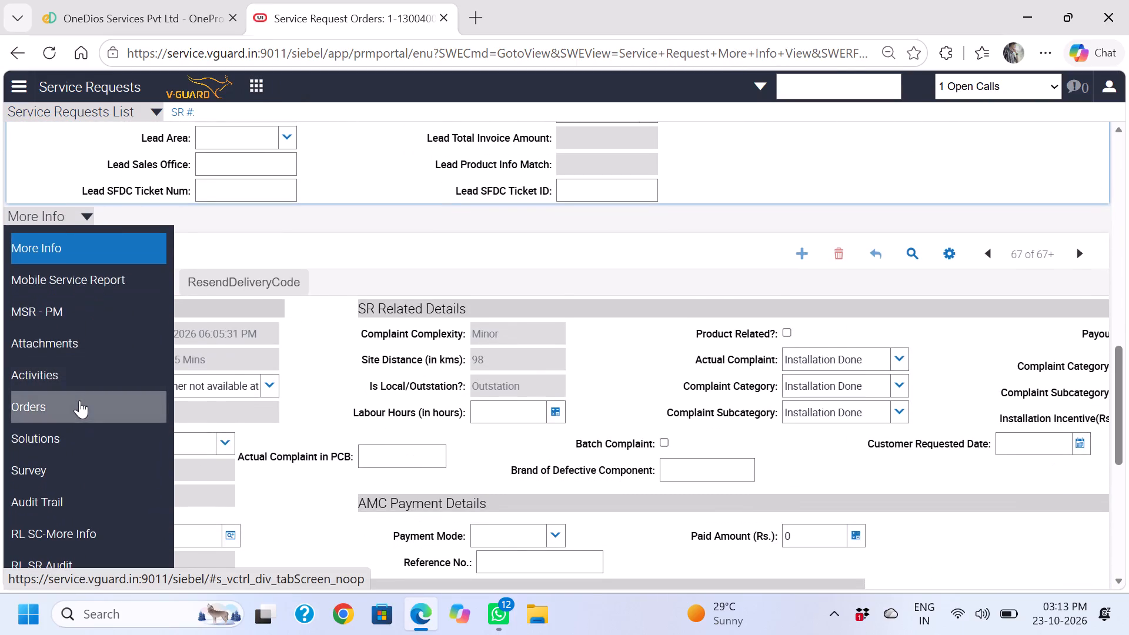
{"action": "left_click", "coordinate": [79, 400]}
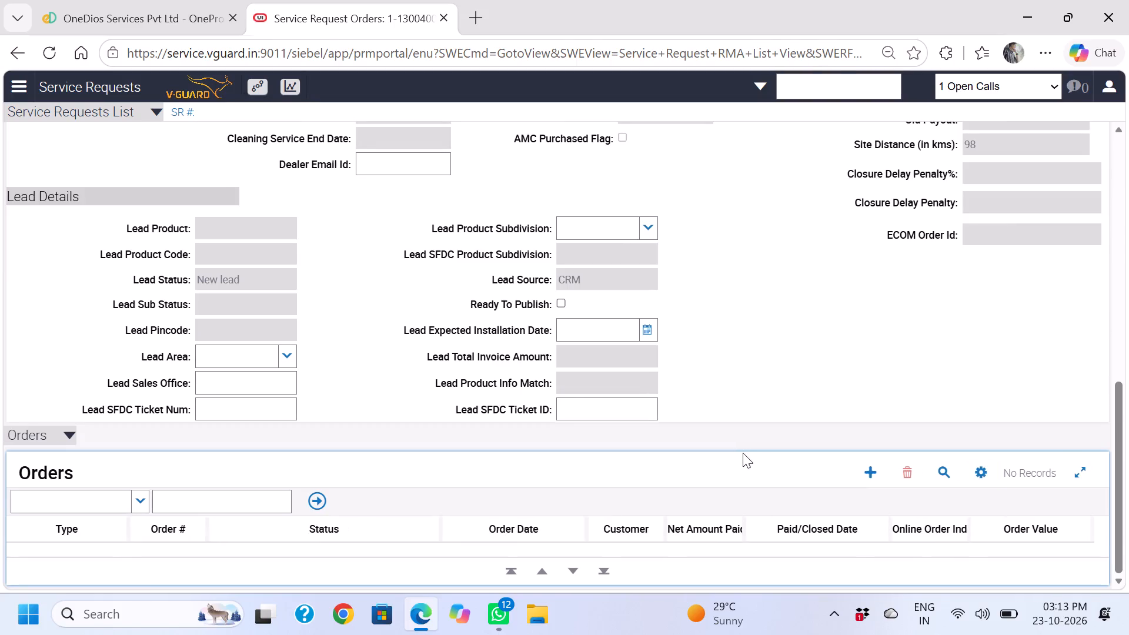
{"action": "scroll", "coordinate": [743, 453], "scroll_direction": "up", "scroll_amount": 5}
{"action": "left_click", "coordinate": [901, 373]}
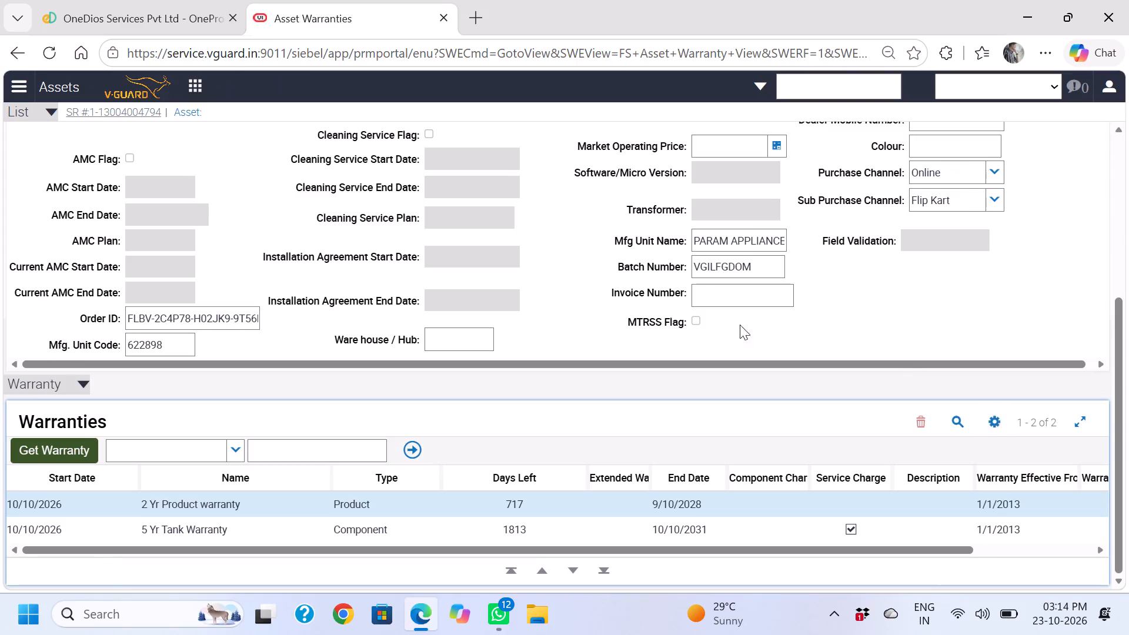
{"action": "scroll", "coordinate": [630, 275], "scroll_direction": "up", "scroll_amount": 4}
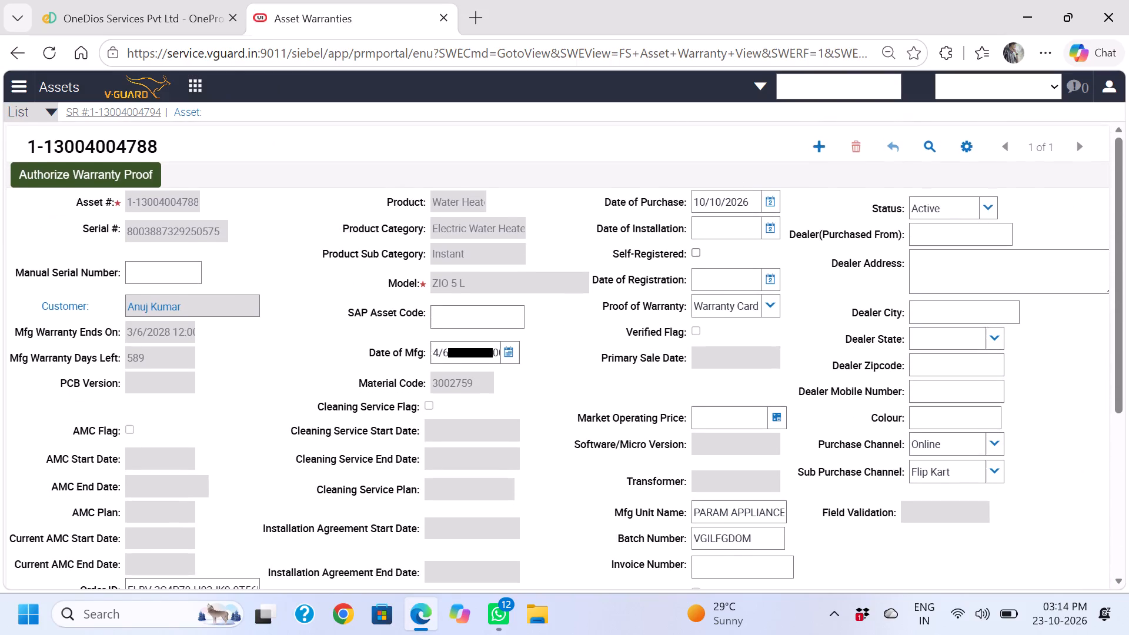
{"action": "left_click", "coordinate": [753, 193]}
{"action": "key", "text": "BackSpace"}
{"action": "key", "text": "BackSpace"}
{"action": "key", "text": "BackSpace"}
{"action": "key", "text": "BackSpace"}
{"action": "key", "text": "BackSpace"}
{"action": "key", "text": "BackSpace"}
{"action": "key", "text": "BackSpace"}
{"action": "key", "text": "BackSpace"}
{"action": "key", "text": "BackSpace"}
{"action": "key", "text": "BackSpace"}
{"action": "key", "text": "BackSpace"}
{"action": "key", "text": "BackSpace"}
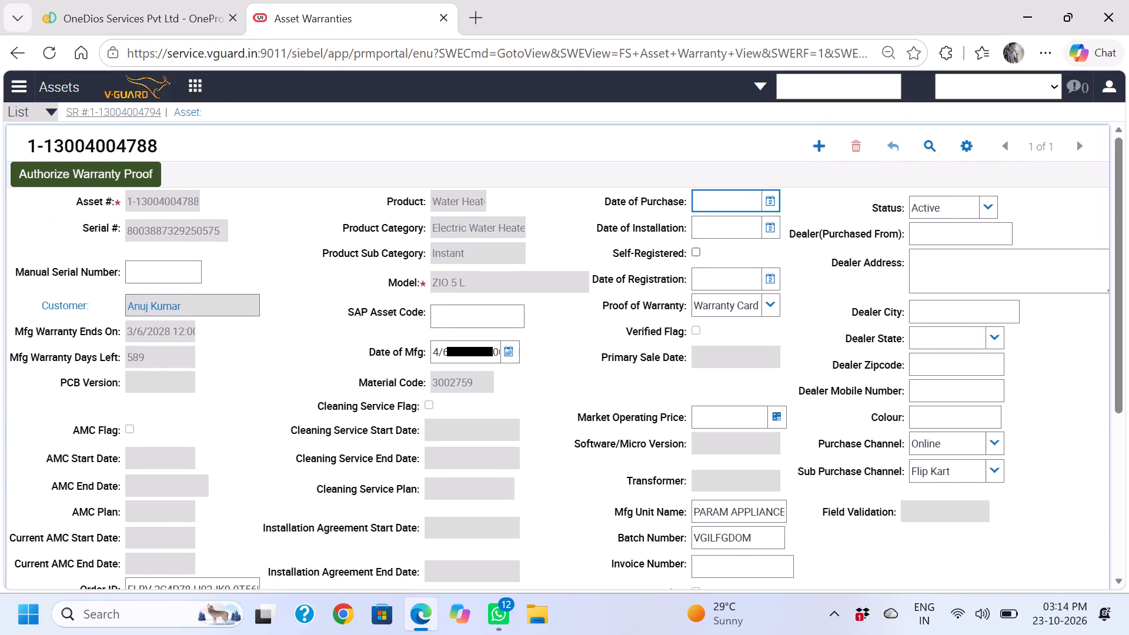
{"action": "left_click", "coordinate": [116, 108]}
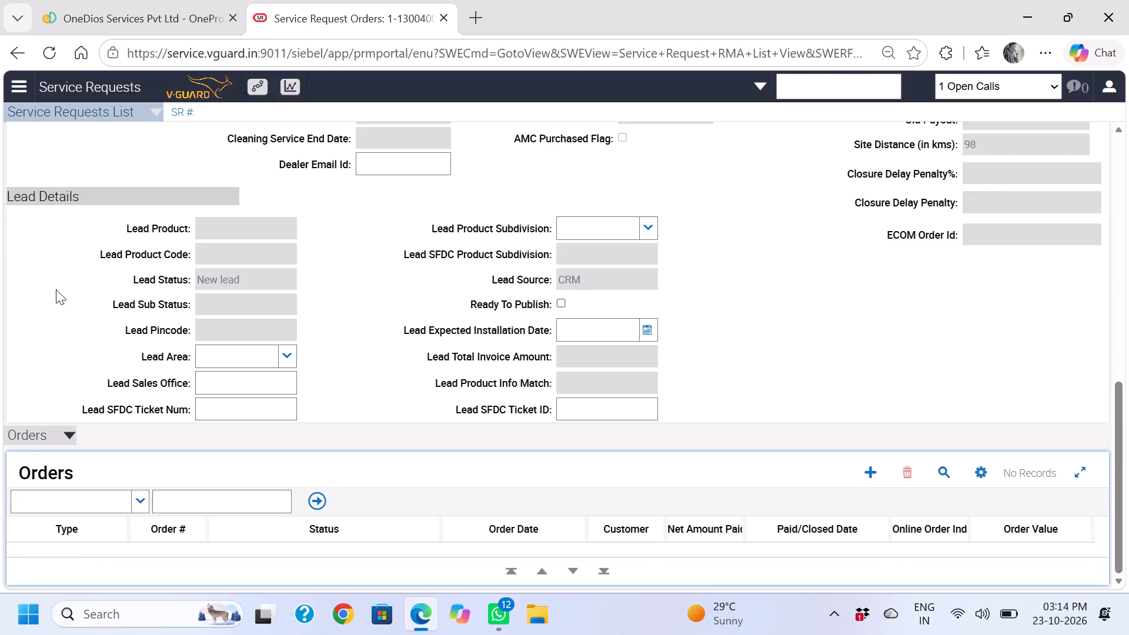
In the request's More Info section, mark it as Billable with Paid Installation as the Reason For Bill.
{"action": "left_click", "coordinate": [26, 439]}
{"action": "left_click", "coordinate": [39, 477]}
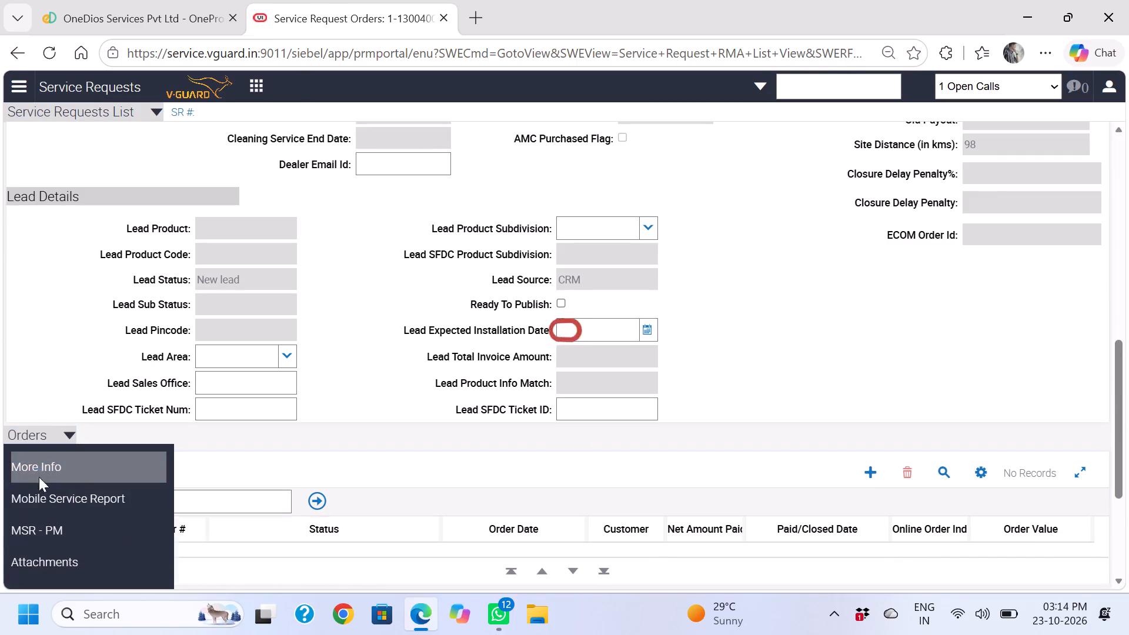
{"action": "scroll", "coordinate": [125, 486], "scroll_direction": "down", "scroll_amount": 3}
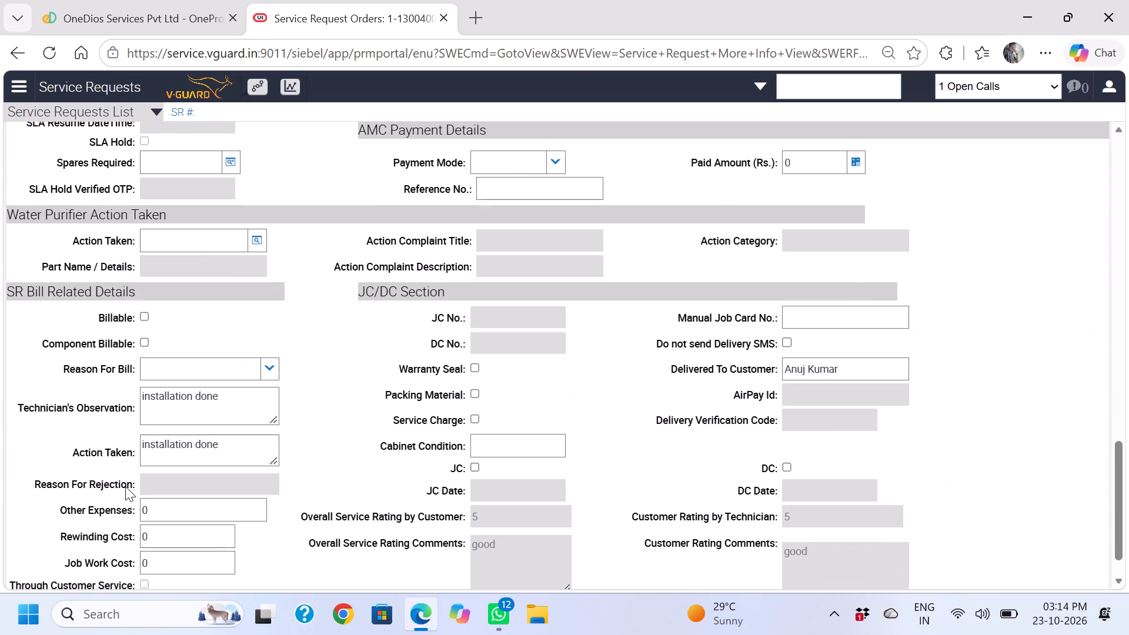
{"action": "scroll", "coordinate": [125, 486], "scroll_direction": "down", "scroll_amount": 2}
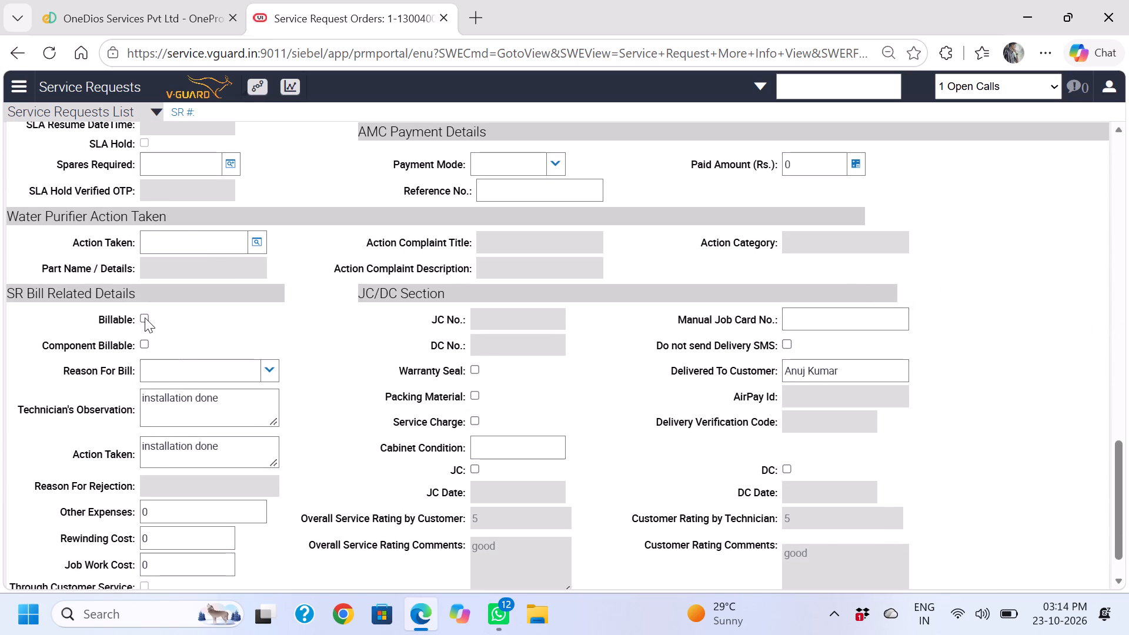
{"action": "left_click", "coordinate": [145, 317]}
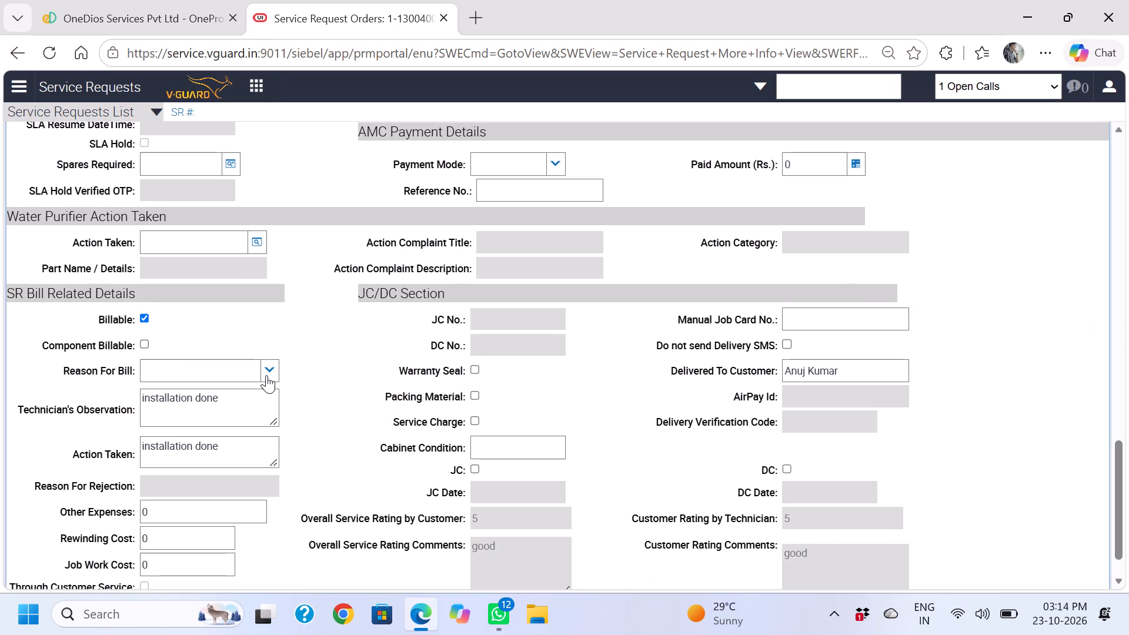
{"action": "left_click", "coordinate": [266, 375]}
{"action": "left_click", "coordinate": [242, 305]}
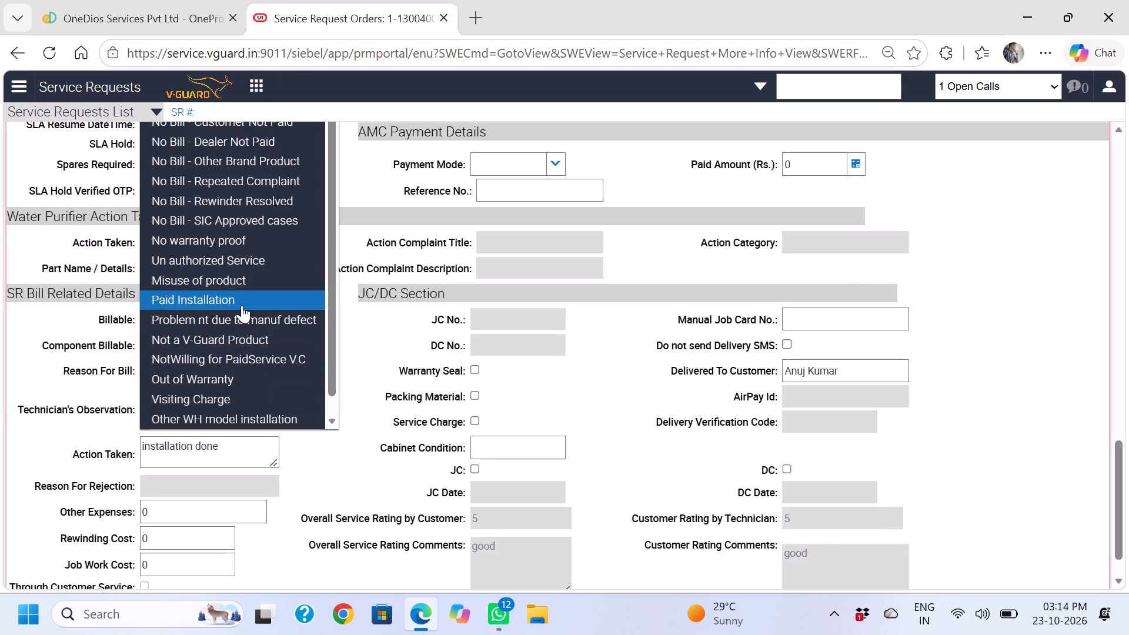
Switch the section below the request back to Orders and add a new order.
{"action": "scroll", "coordinate": [242, 305], "scroll_direction": "up", "scroll_amount": 6}
{"action": "scroll", "coordinate": [242, 305], "scroll_direction": "right", "scroll_amount": 1}
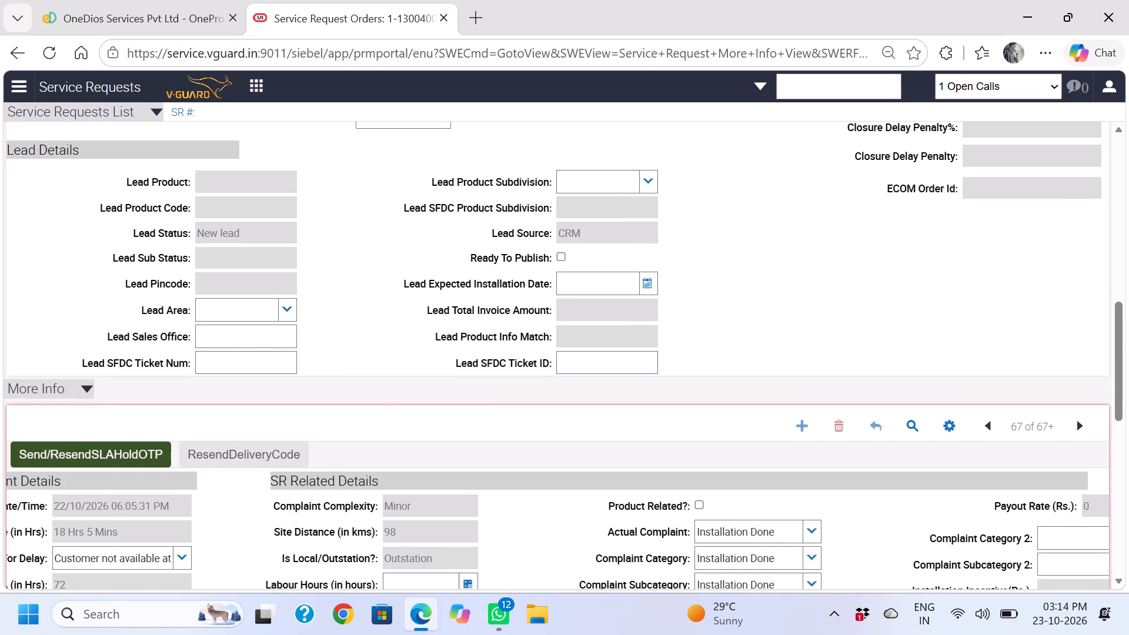
{"action": "left_click", "coordinate": [70, 385]}
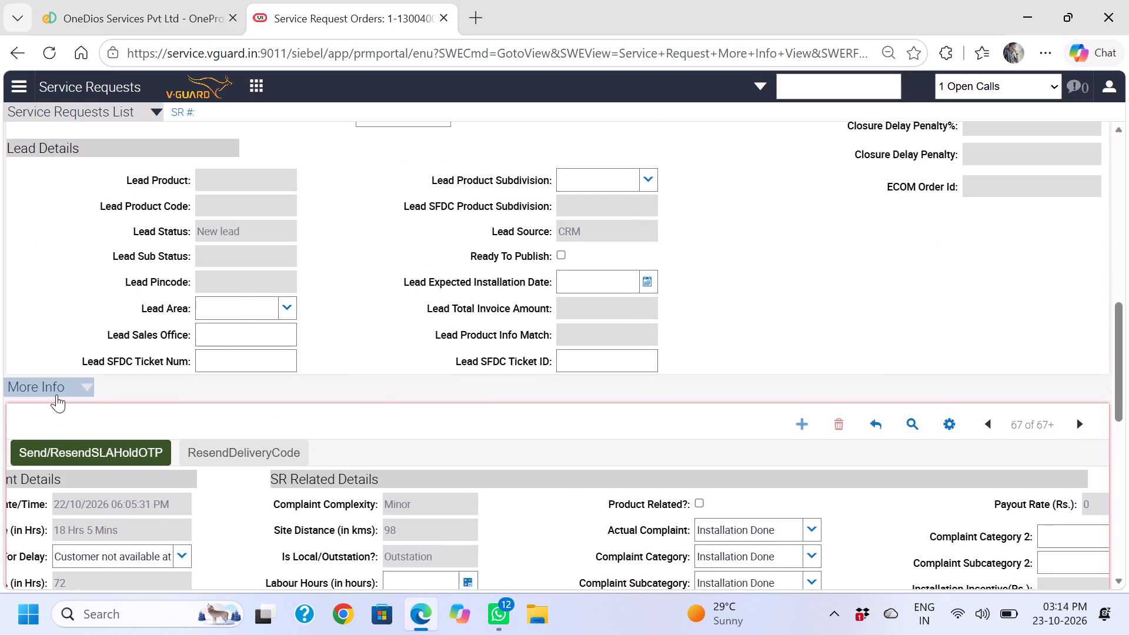
{"action": "left_click", "coordinate": [55, 392]}
{"action": "scroll", "coordinate": [58, 425], "scroll_direction": "down", "scroll_amount": 1}
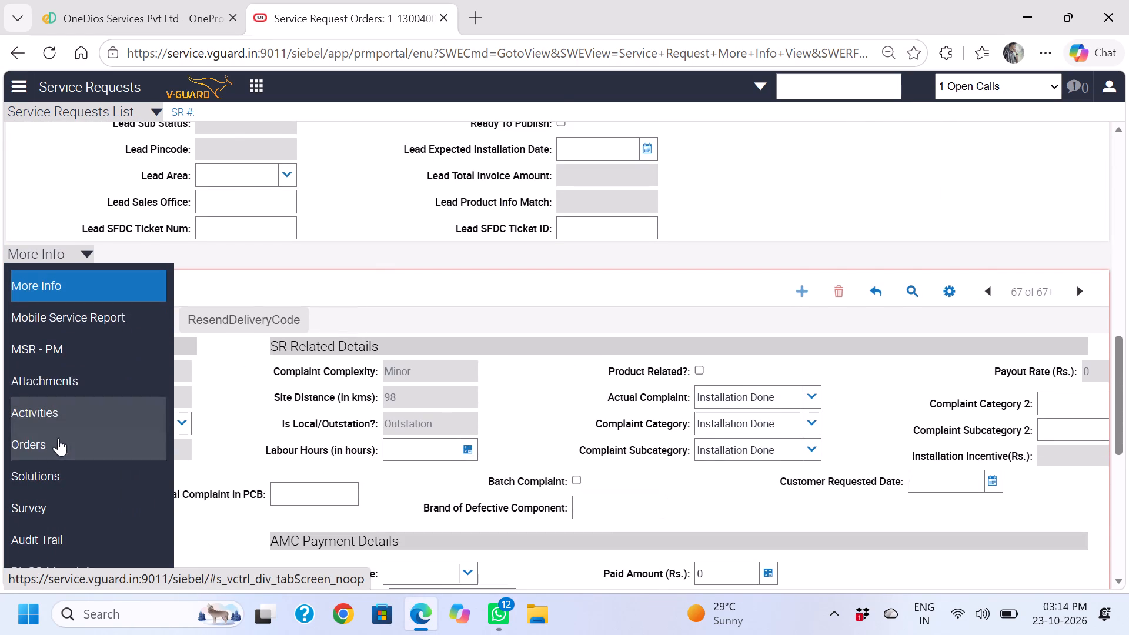
{"action": "left_click", "coordinate": [58, 438]}
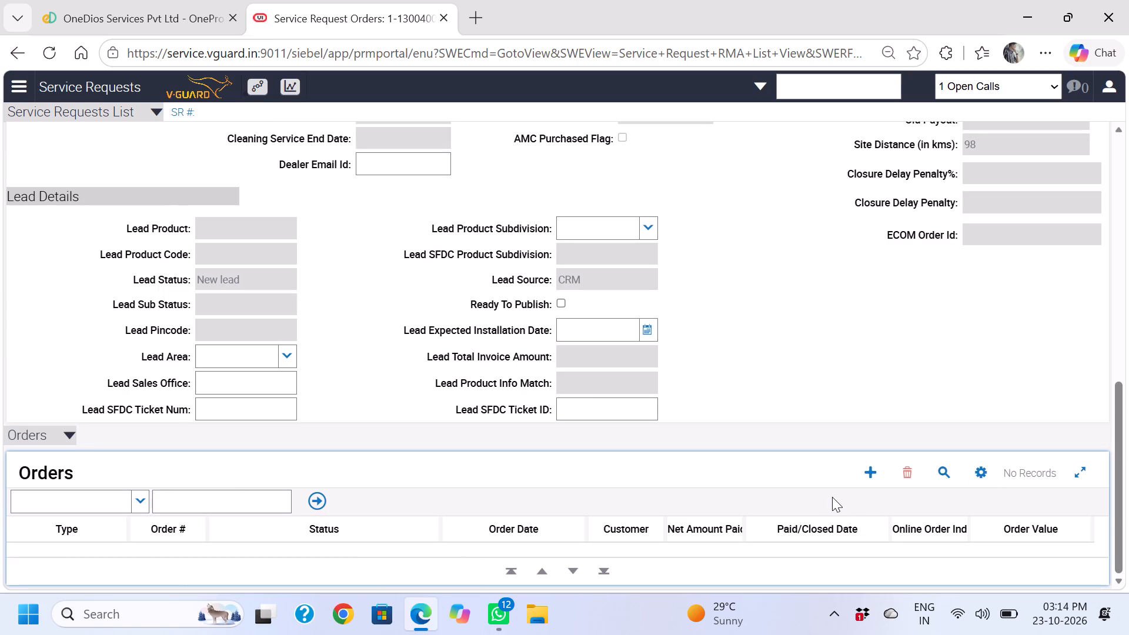
{"action": "left_click", "coordinate": [860, 481]}
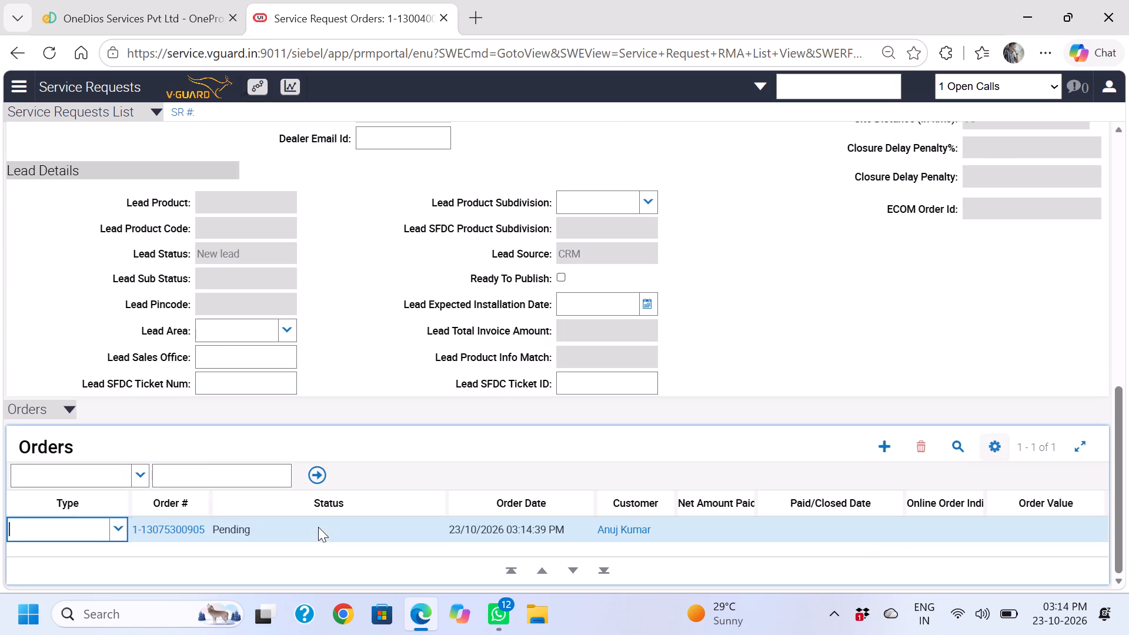
Set the new order's type to Service Charge and open the order.
{"action": "left_click", "coordinate": [122, 532]}
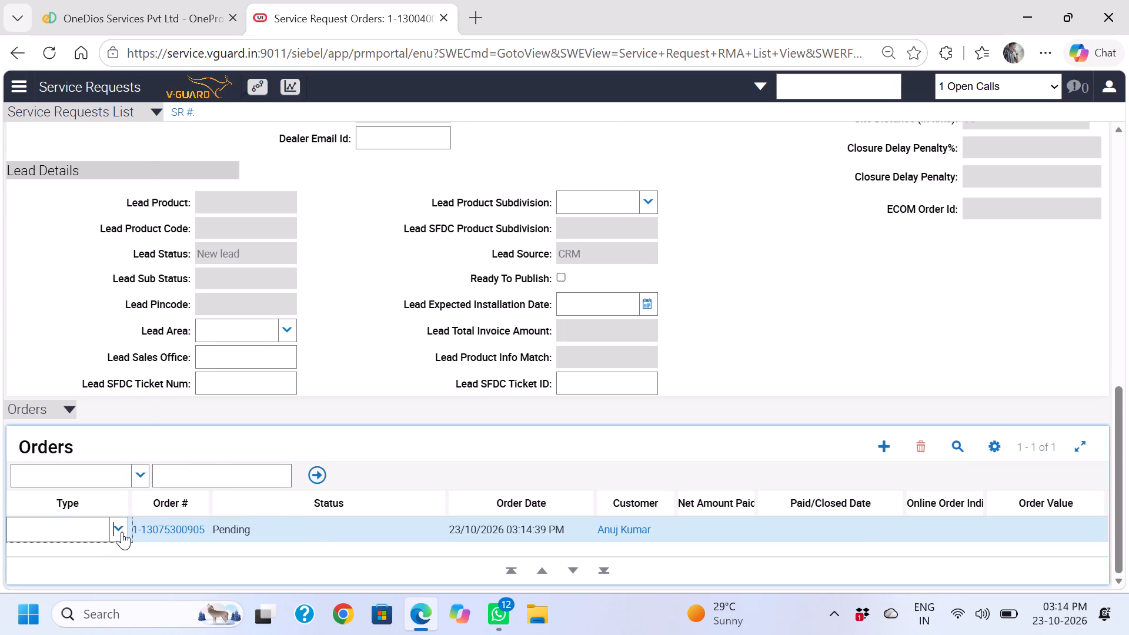
{"action": "scroll", "coordinate": [69, 376], "scroll_direction": "up", "scroll_amount": 2}
{"action": "scroll", "coordinate": [69, 376], "scroll_direction": "down", "scroll_amount": 2}
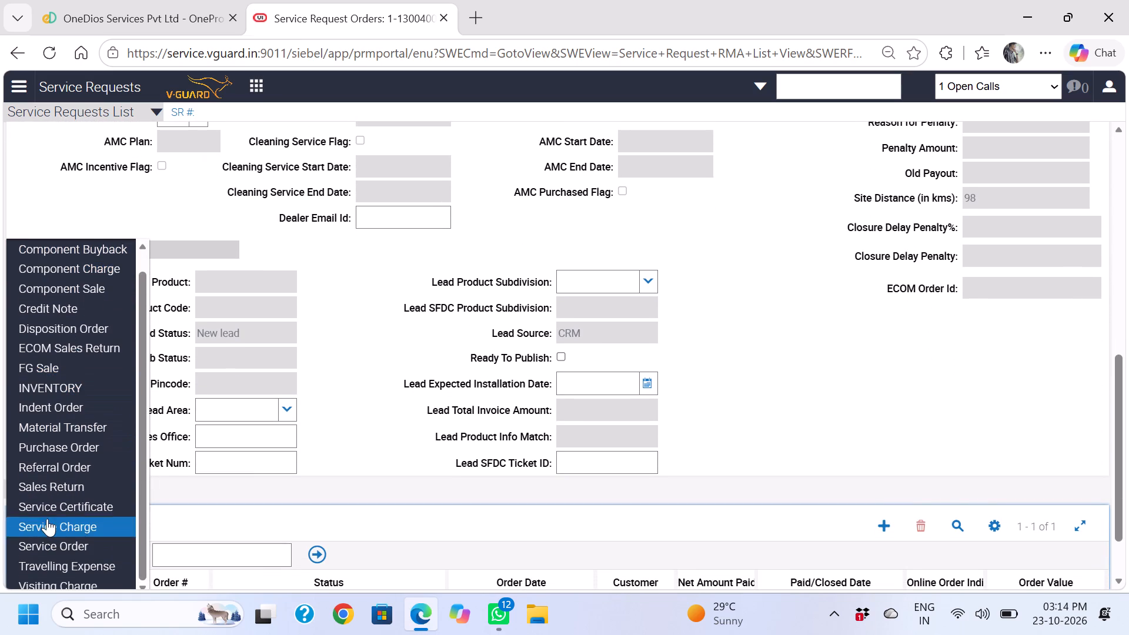
{"action": "left_click", "coordinate": [48, 527]}
{"action": "scroll", "coordinate": [129, 526], "scroll_direction": "down", "scroll_amount": 1}
{"action": "left_click", "coordinate": [150, 526]}
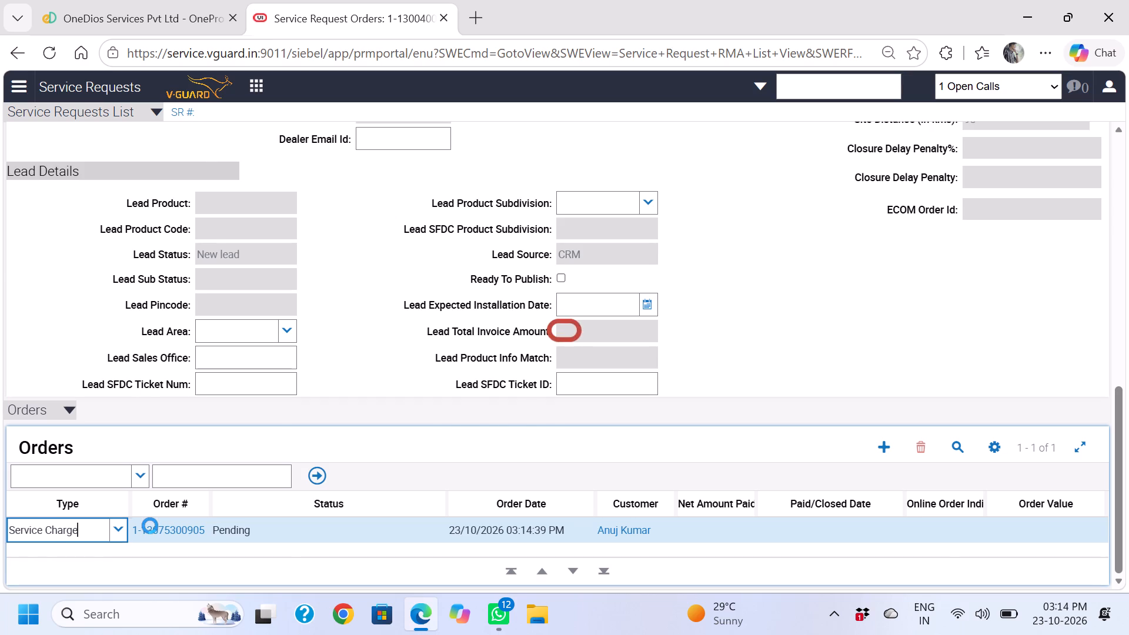
Fill in the service charge order with Net Amount Paid 299 and Source Inventory Location 120317, and set its status to Paid.
{"action": "scroll", "coordinate": [449, 448], "scroll_direction": "up", "scroll_amount": 1}
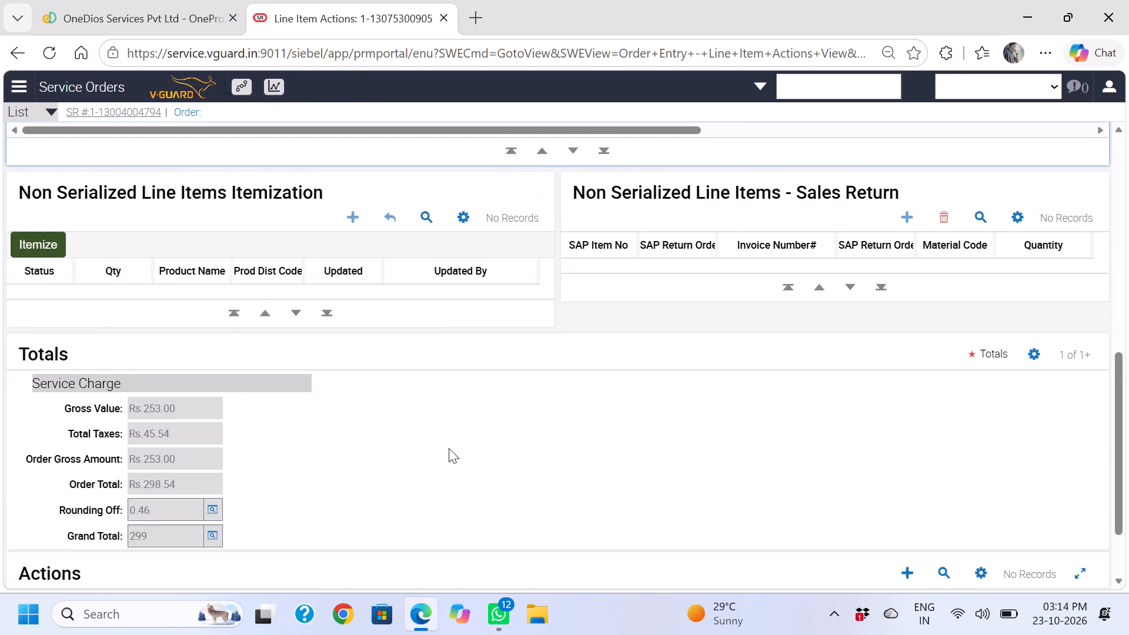
{"action": "scroll", "coordinate": [449, 448], "scroll_direction": "up", "scroll_amount": 1}
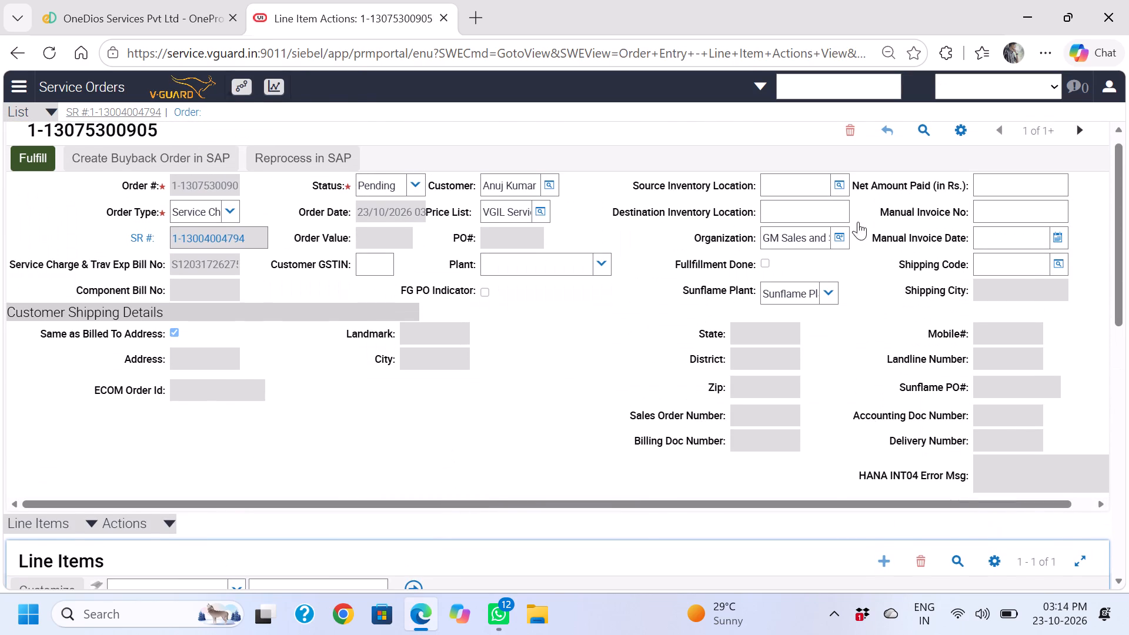
{"action": "left_click", "coordinate": [979, 193]}
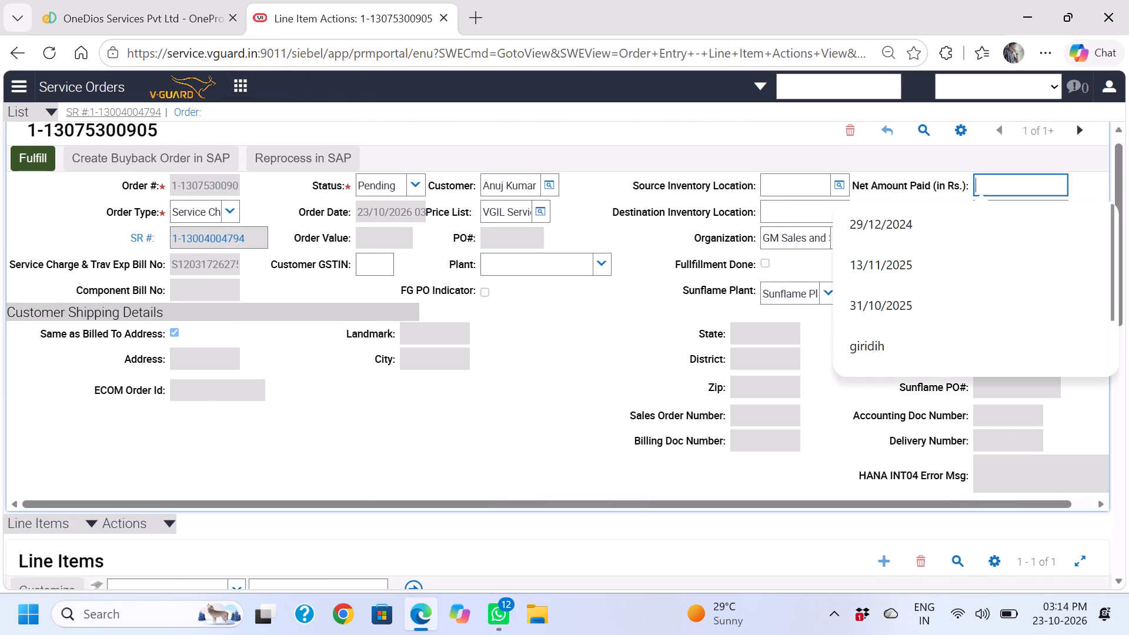
{"action": "type", "text": "299"}
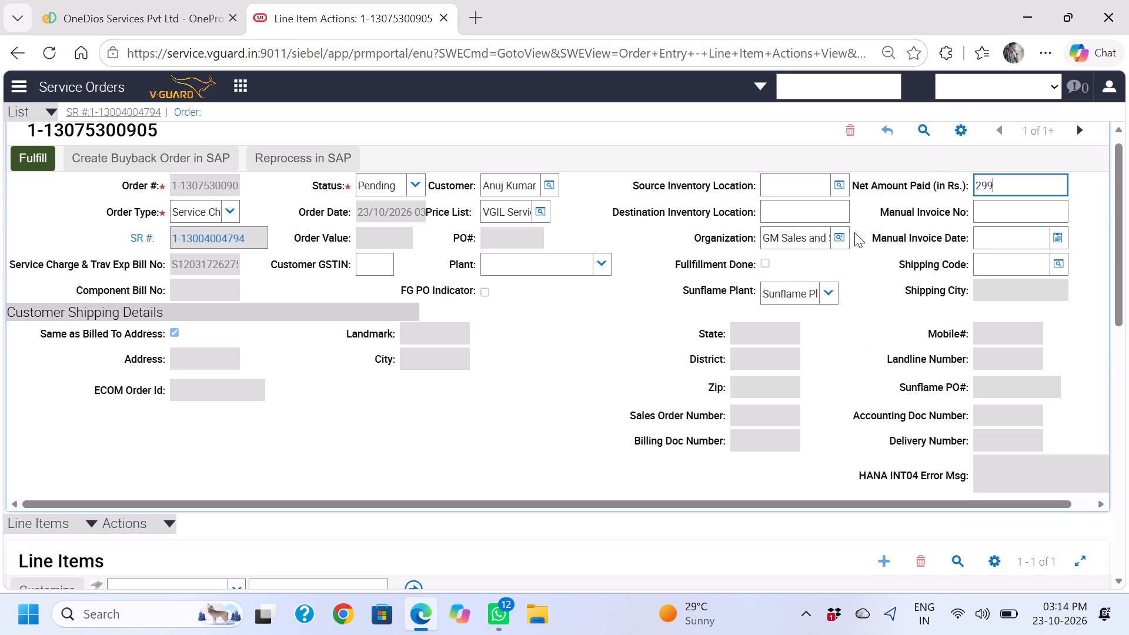
{"action": "left_click", "coordinate": [808, 172]}
{"action": "left_click", "coordinate": [793, 182]}
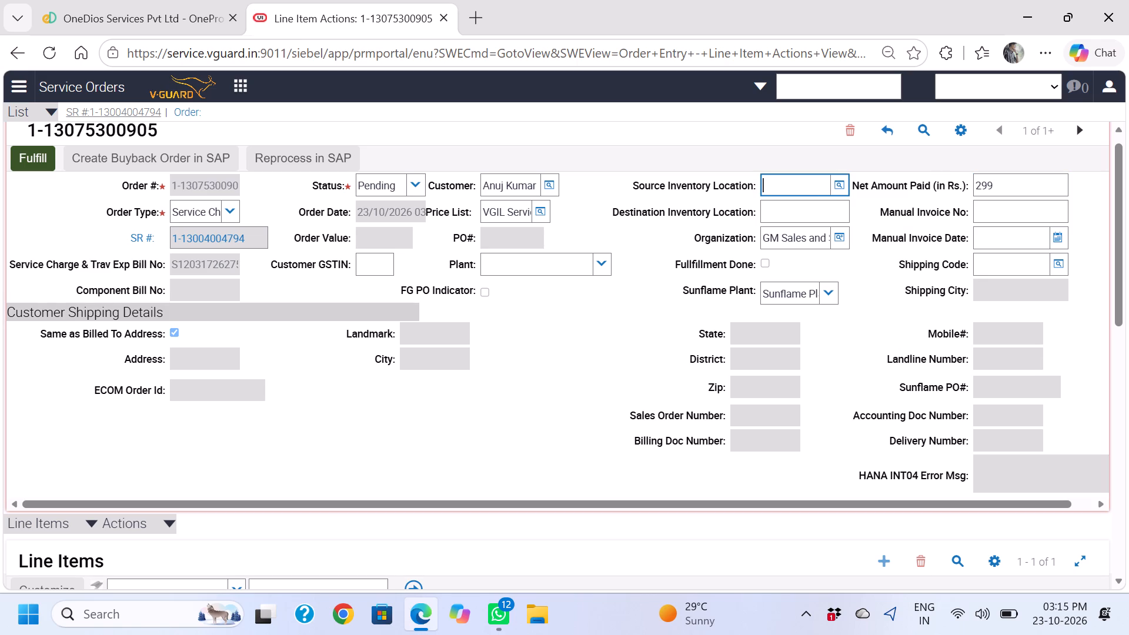
{"action": "left_click", "coordinate": [825, 234]}
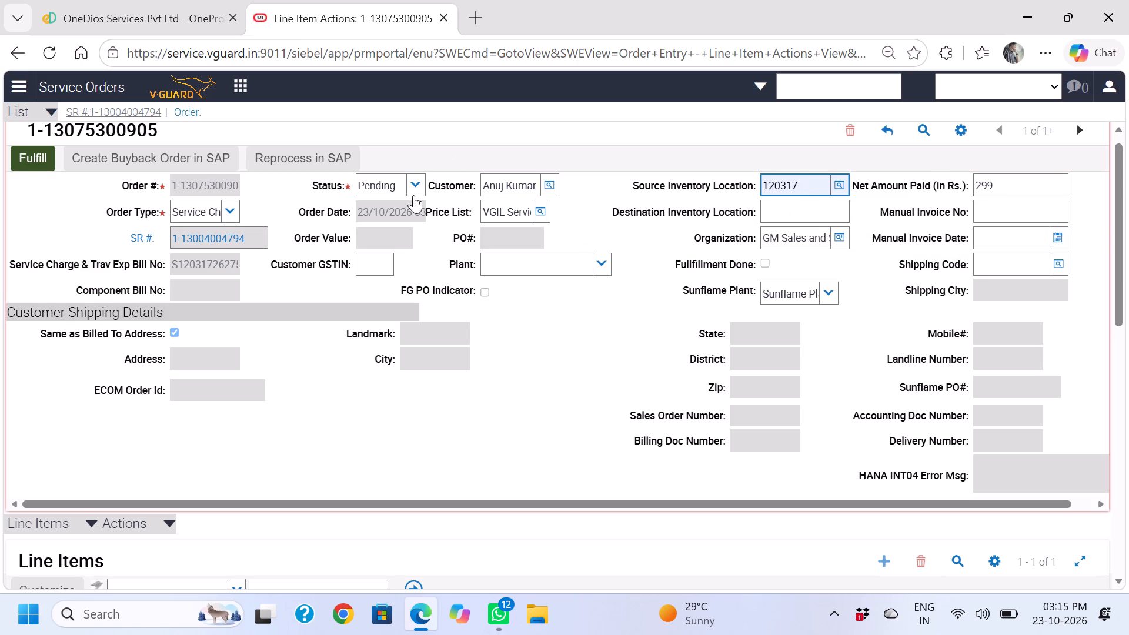
{"action": "left_click", "coordinate": [409, 193]}
{"action": "left_click", "coordinate": [408, 200]}
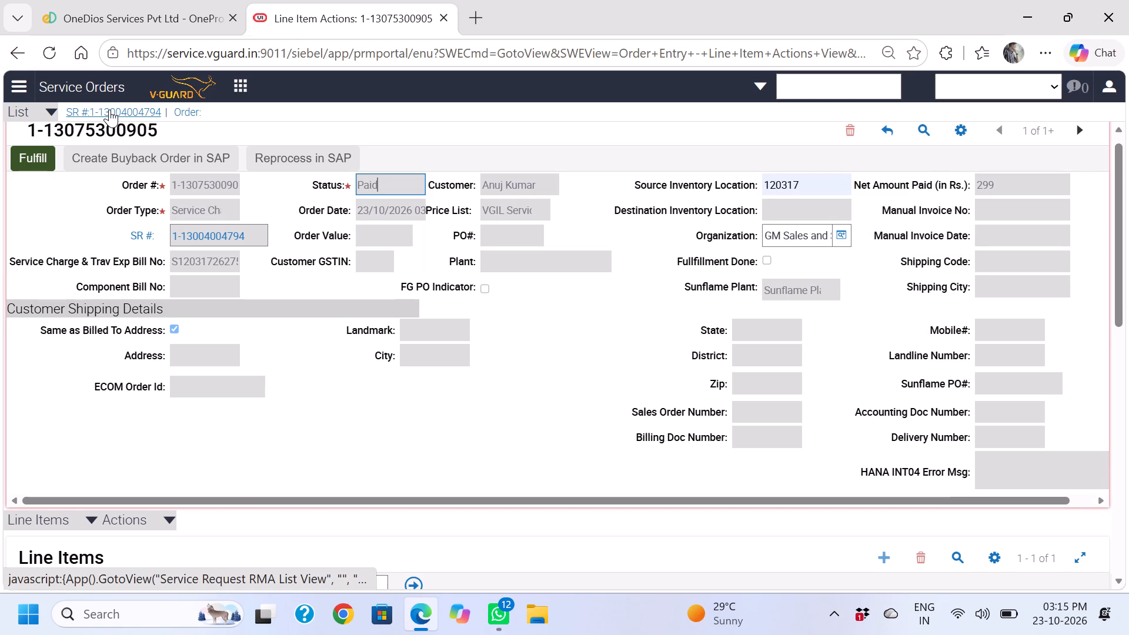
Leave the service charge order, return to the service requests list and show My Team's Service Requests.
{"action": "left_click", "coordinate": [109, 112]}
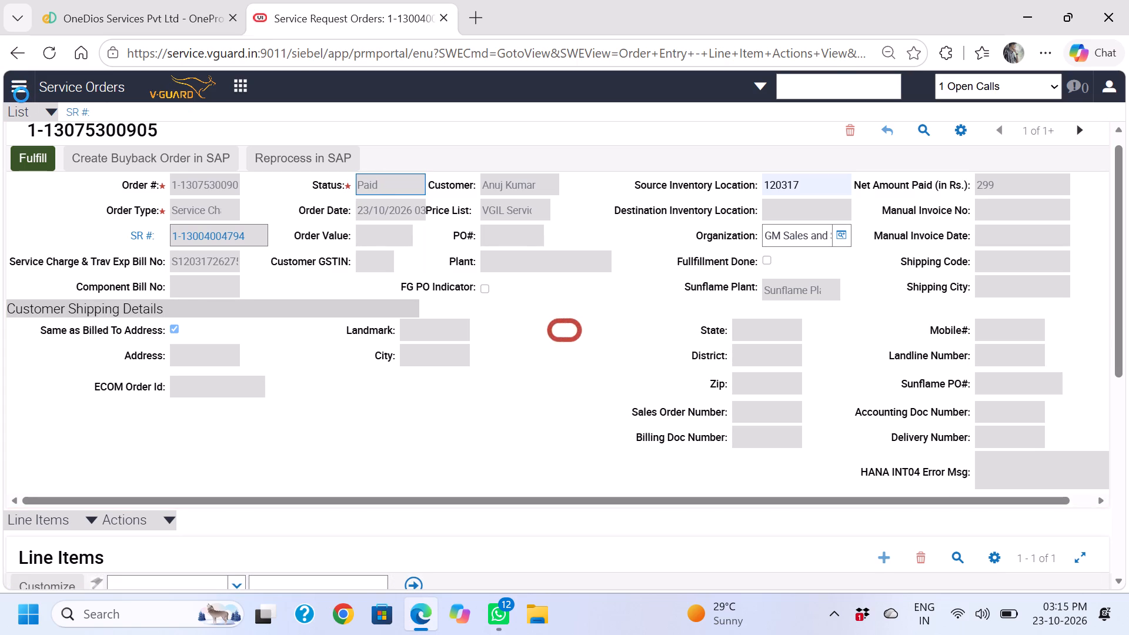
{"action": "scroll", "coordinate": [87, 240], "scroll_direction": "up", "scroll_amount": 4}
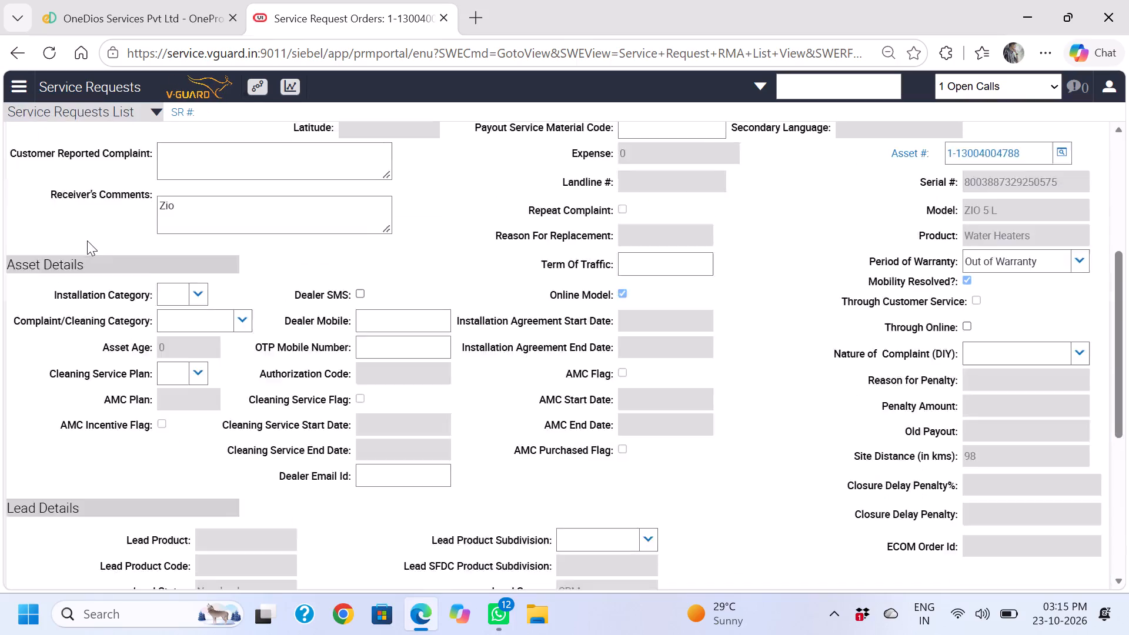
{"action": "scroll", "coordinate": [87, 240], "scroll_direction": "up", "scroll_amount": 4}
{"action": "left_click", "coordinate": [37, 106]}
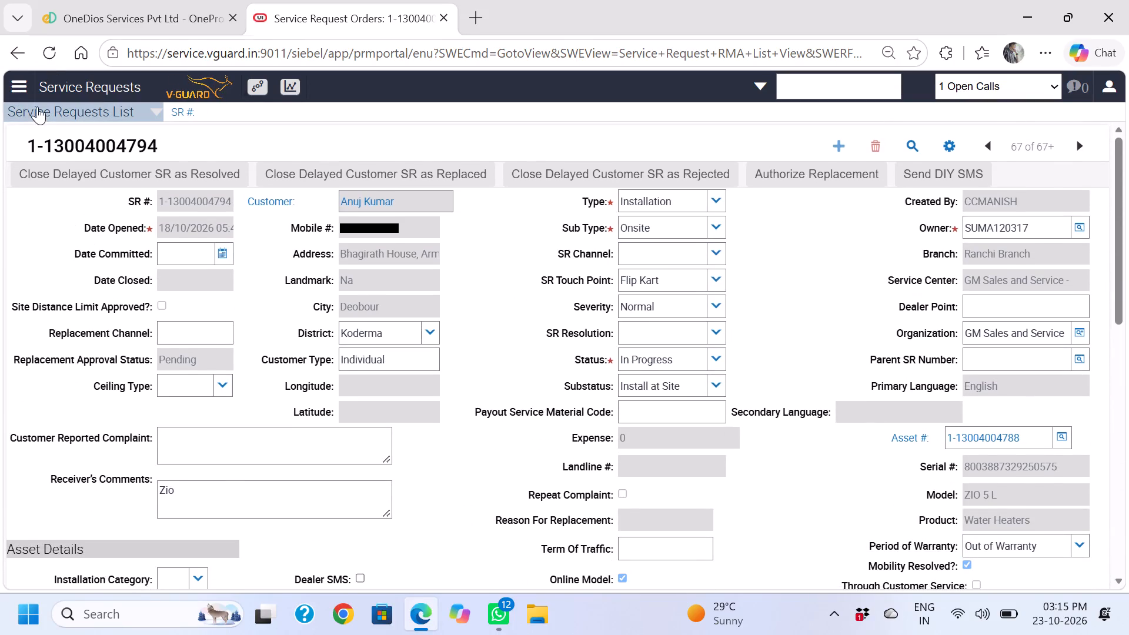
{"action": "left_click", "coordinate": [86, 154]}
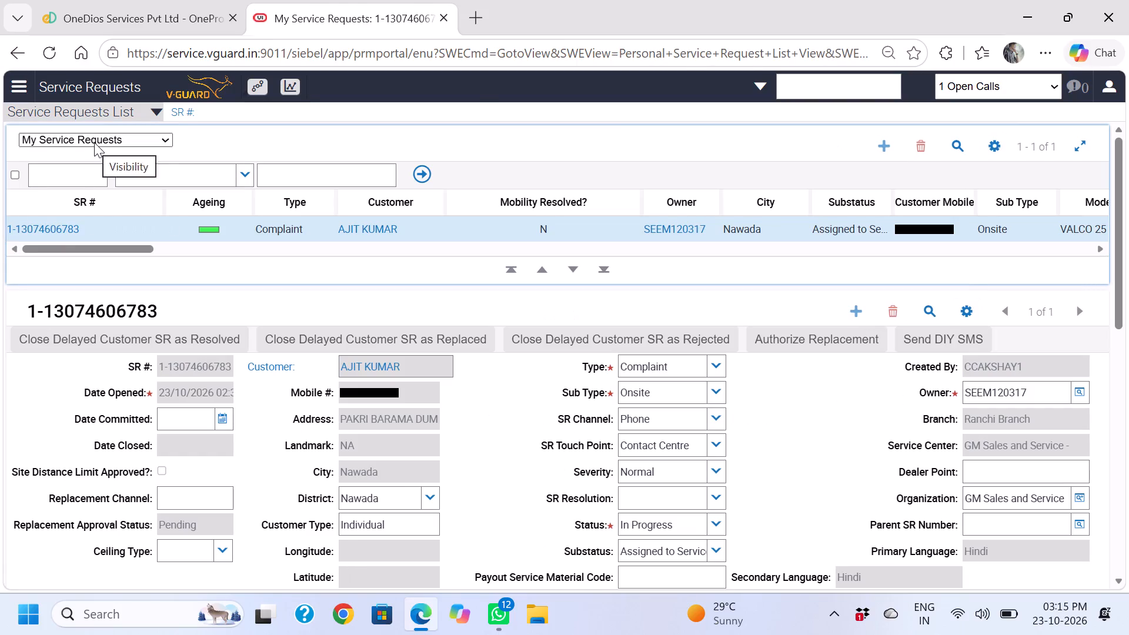
{"action": "left_click", "coordinate": [94, 142]}
{"action": "left_click", "coordinate": [110, 186]}
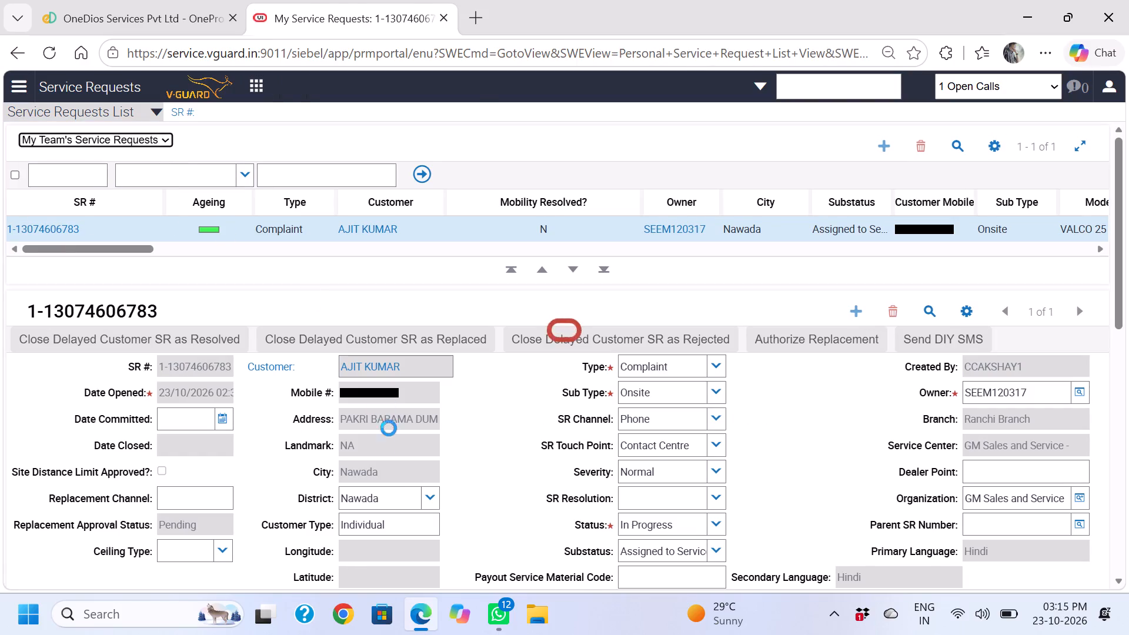
{"action": "scroll", "coordinate": [736, 487], "scroll_direction": "down", "scroll_amount": 2}
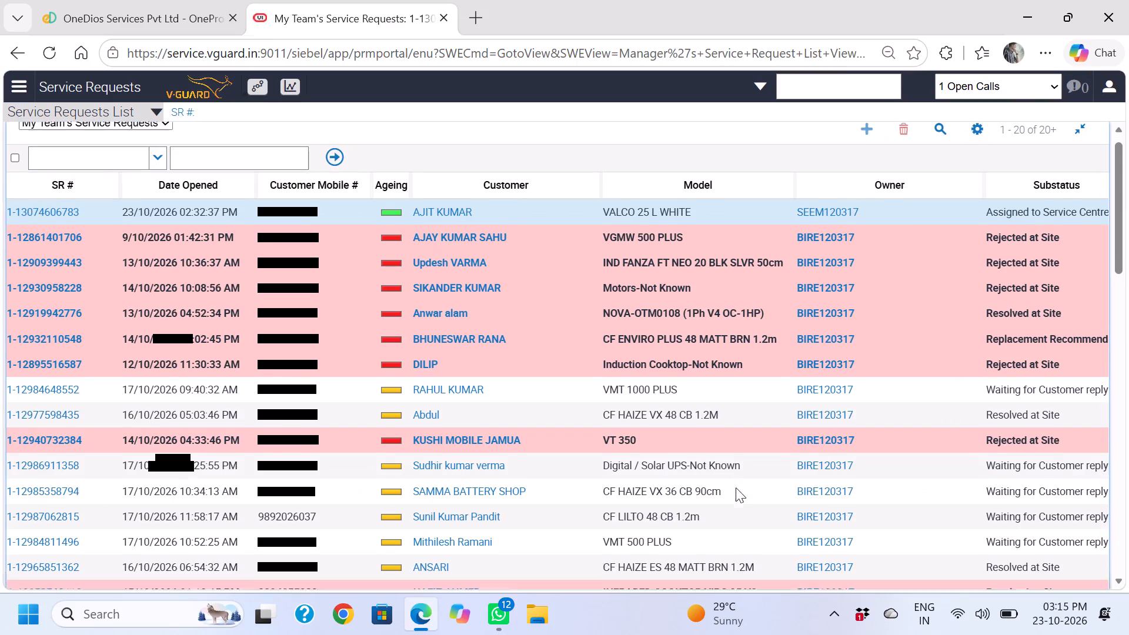
{"action": "scroll", "coordinate": [736, 487], "scroll_direction": "down", "scroll_amount": 2}
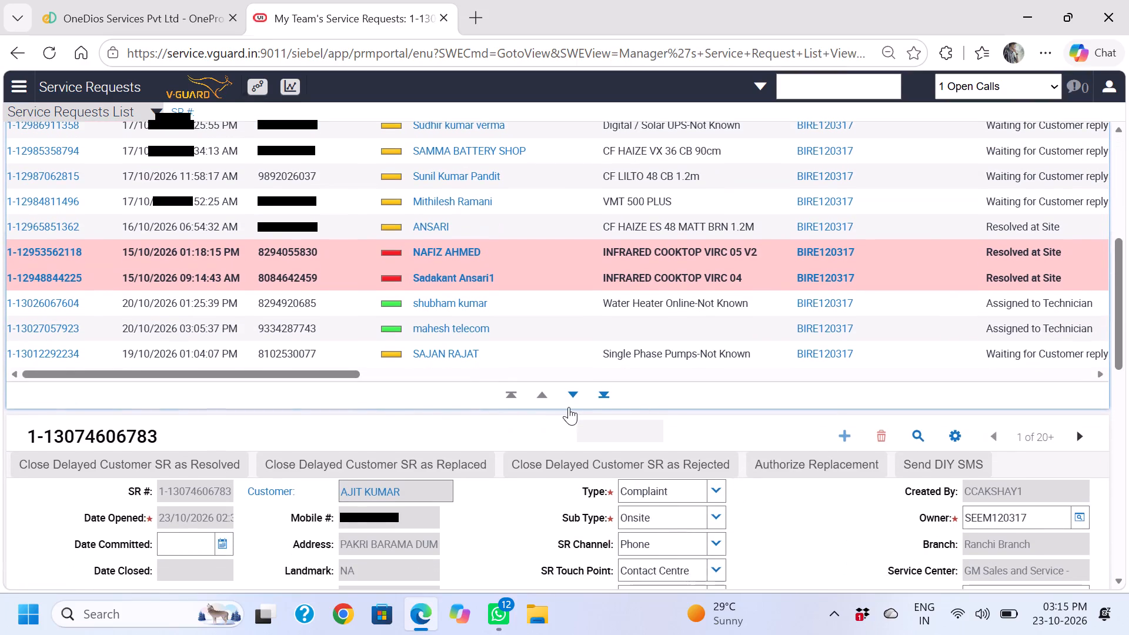
{"action": "left_click", "coordinate": [569, 407]}
{"action": "double_click", "coordinate": [569, 407]}
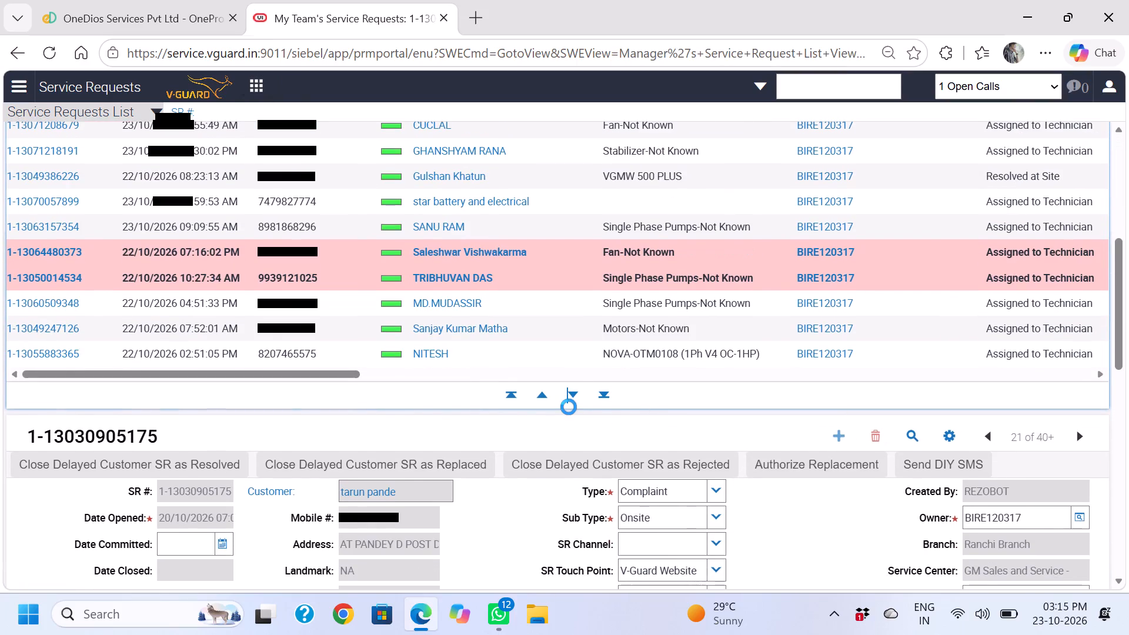
{"action": "left_click", "coordinate": [569, 407]}
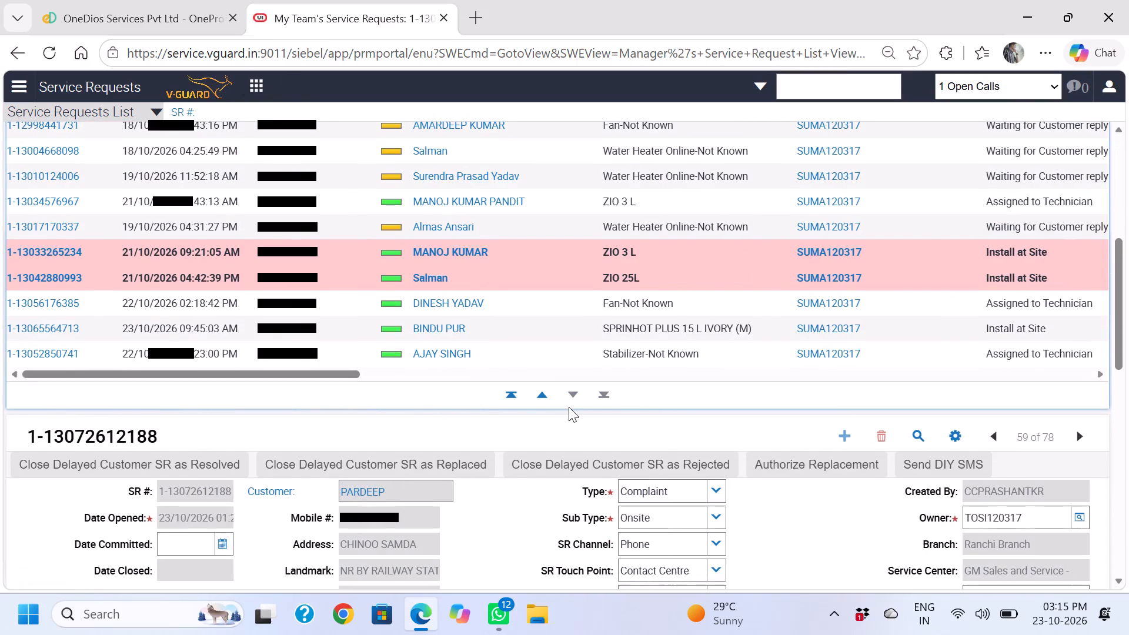
{"action": "scroll", "coordinate": [568, 323], "scroll_direction": "up", "scroll_amount": 1}
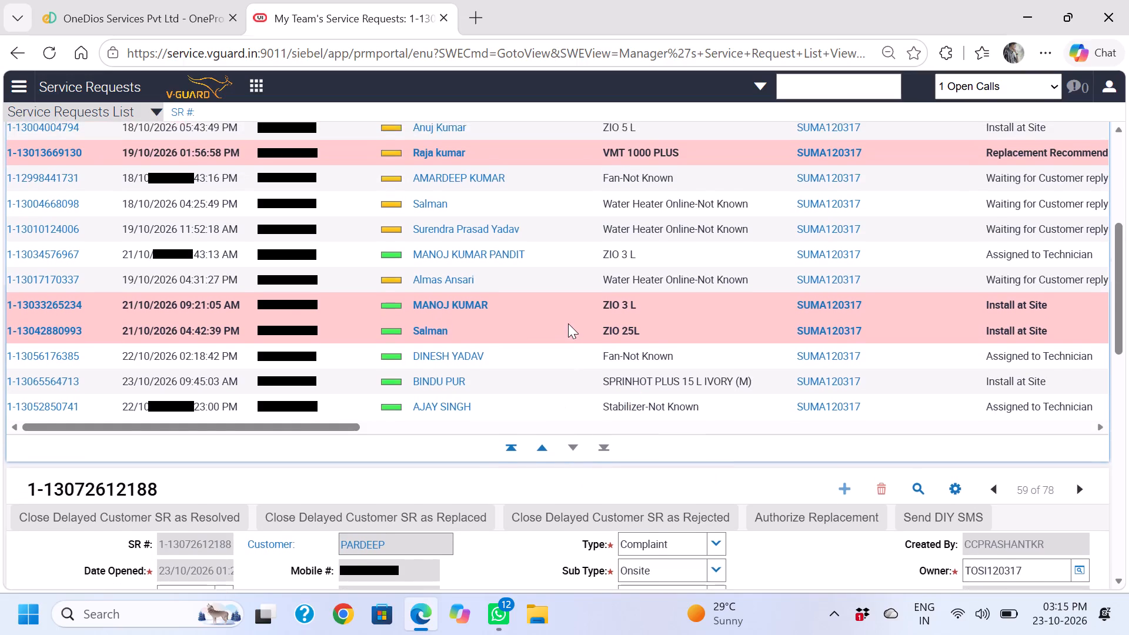
{"action": "scroll", "coordinate": [568, 323], "scroll_direction": "up", "scroll_amount": 3}
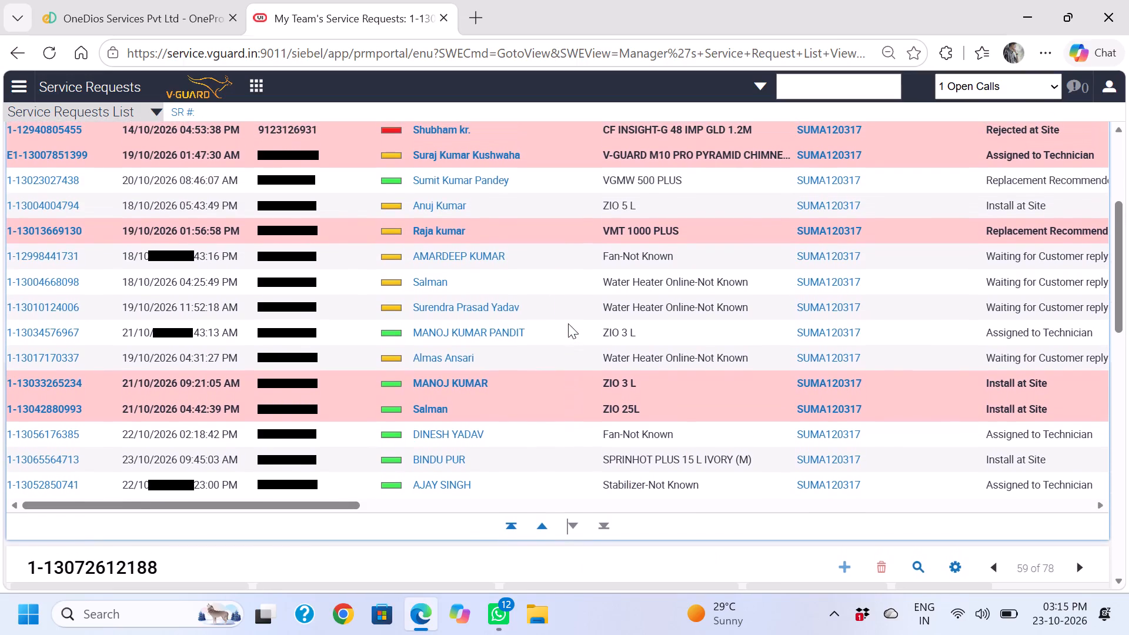
{"action": "scroll", "coordinate": [568, 323], "scroll_direction": "up", "scroll_amount": 2}
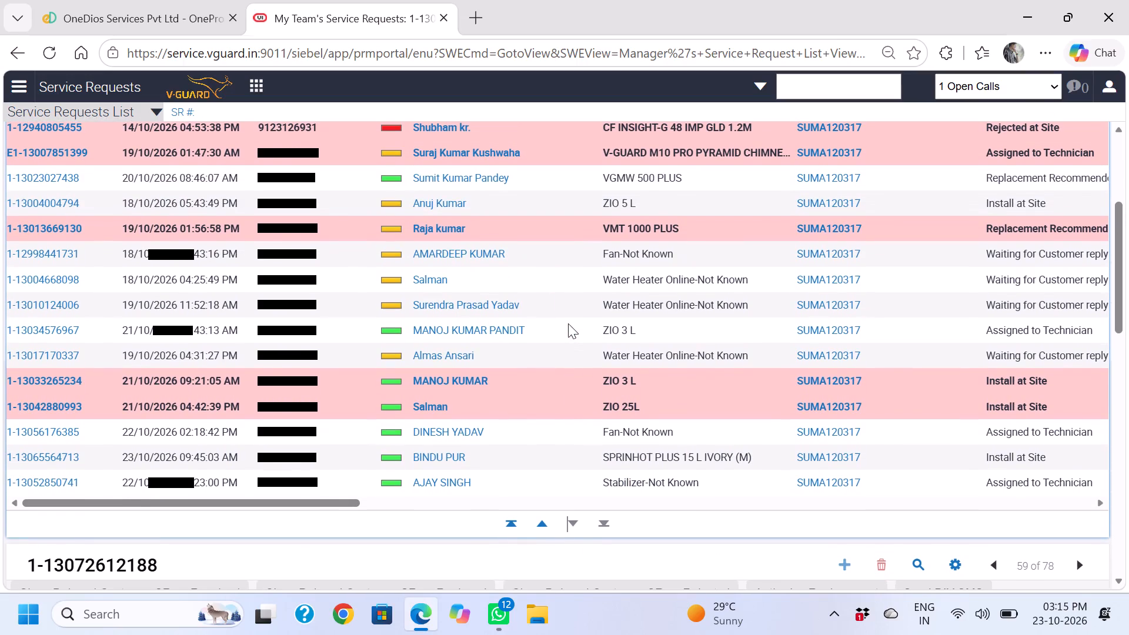
{"action": "scroll", "coordinate": [568, 323], "scroll_direction": "up", "scroll_amount": 2}
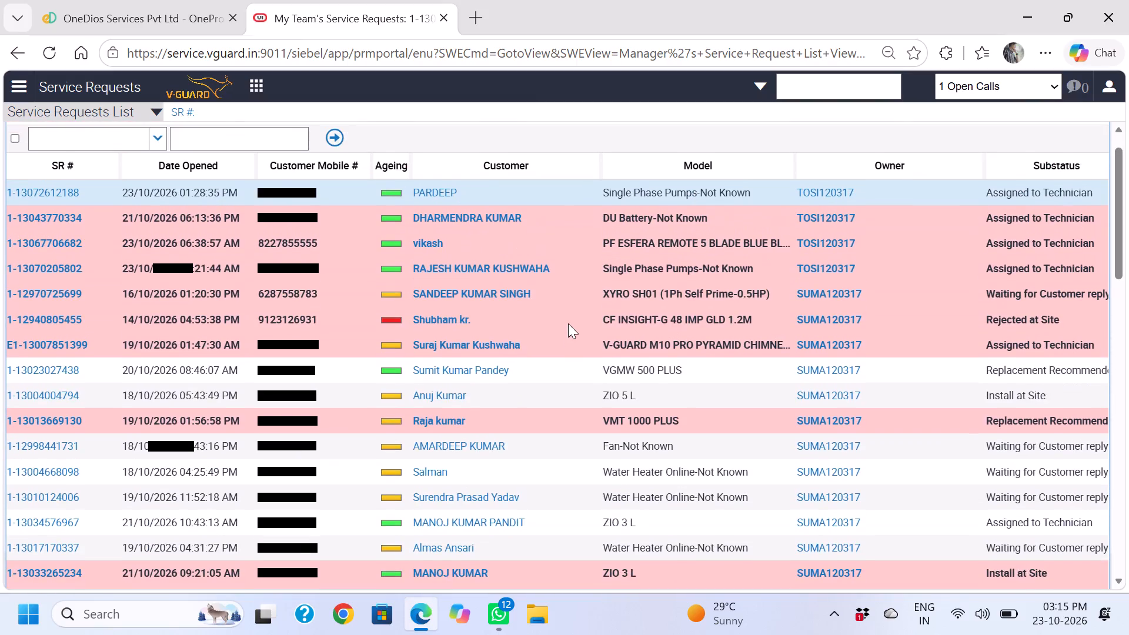
{"action": "scroll", "coordinate": [567, 316], "scroll_direction": "down", "scroll_amount": 5}
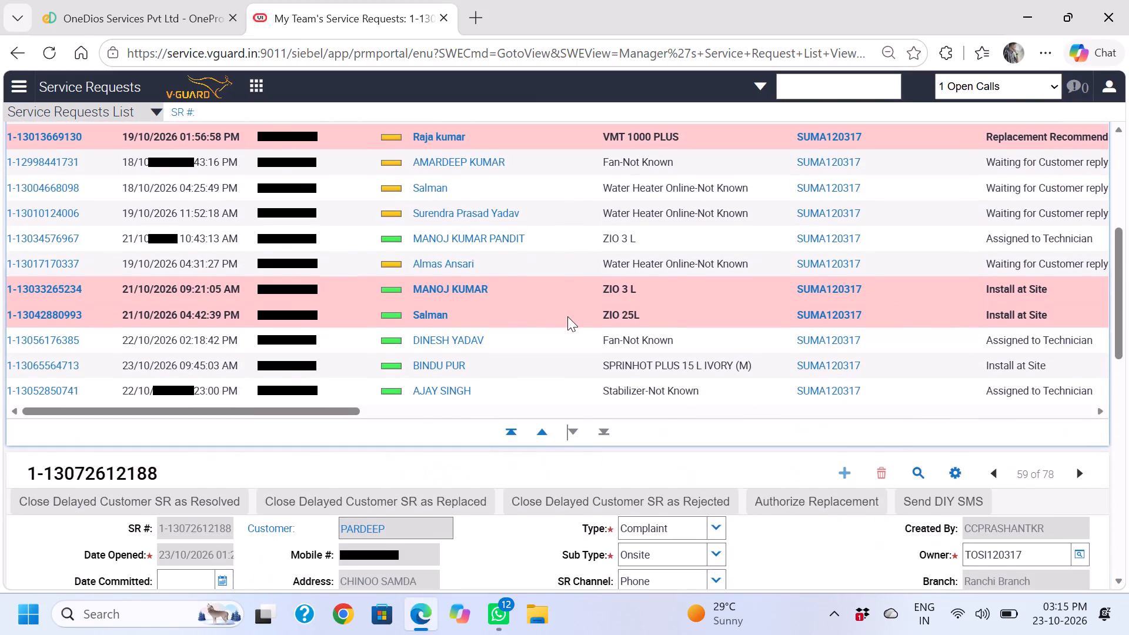
{"action": "left_click", "coordinate": [57, 282]}
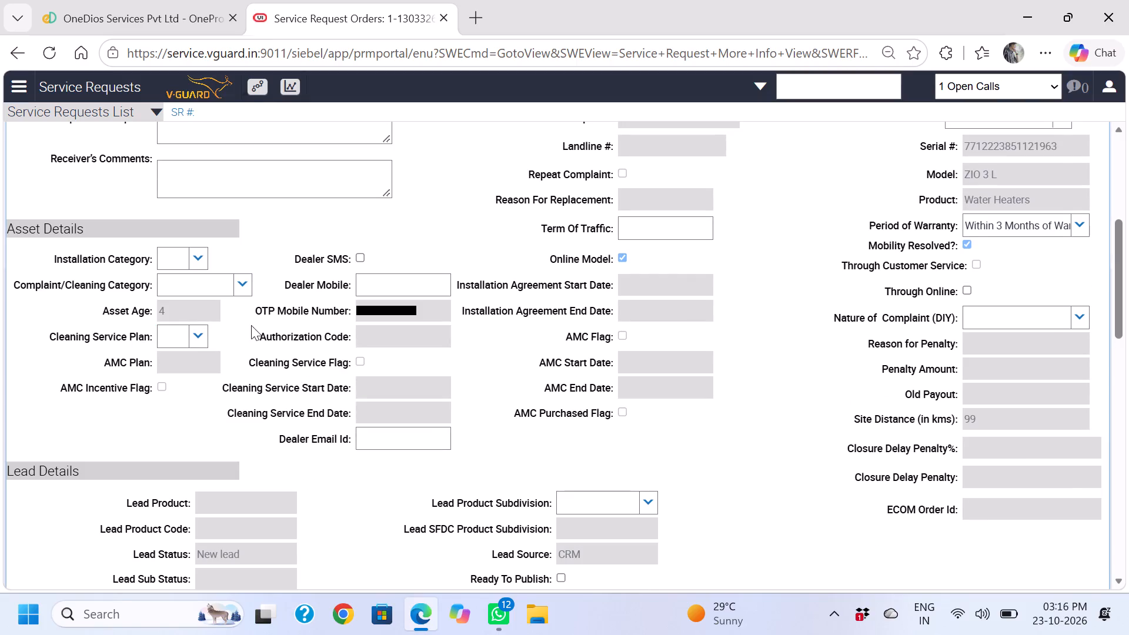
Open the request's linked asset, clear its Date of Purchase, and return to the service request.
{"action": "scroll", "coordinate": [781, 204], "scroll_direction": "up", "scroll_amount": 1}
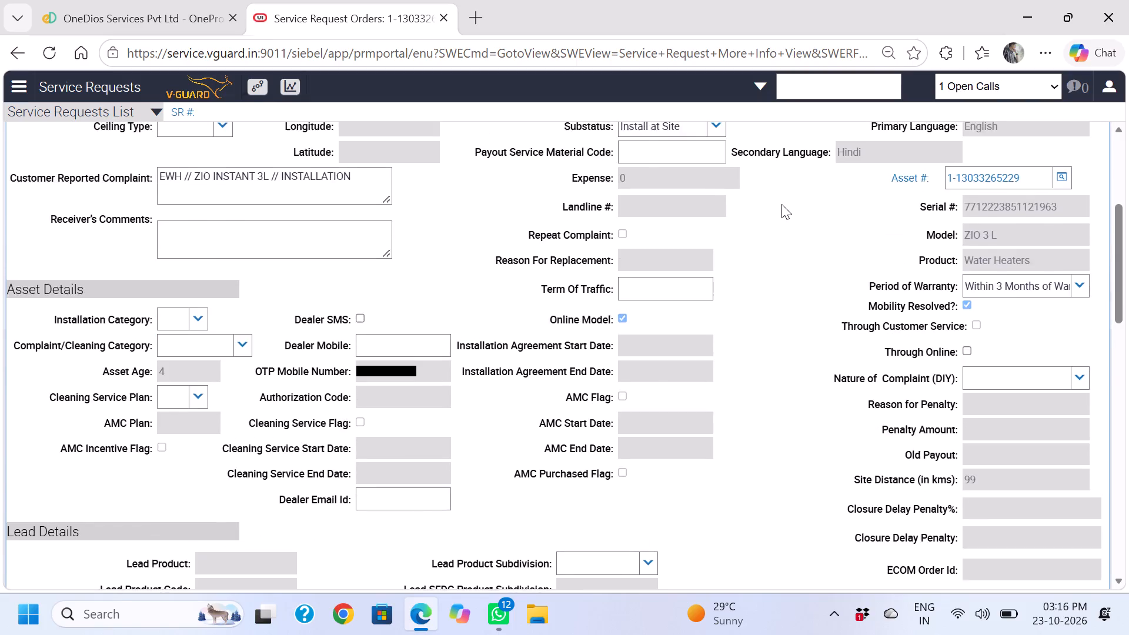
{"action": "left_click", "coordinate": [900, 224]}
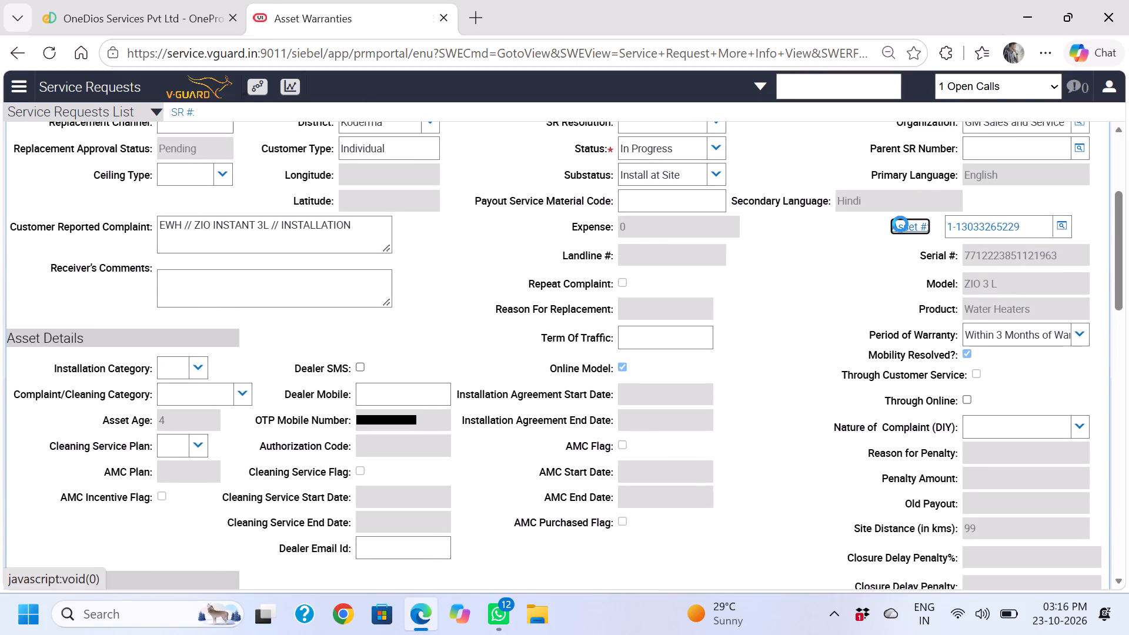
{"action": "scroll", "coordinate": [769, 210], "scroll_direction": "up", "scroll_amount": 1}
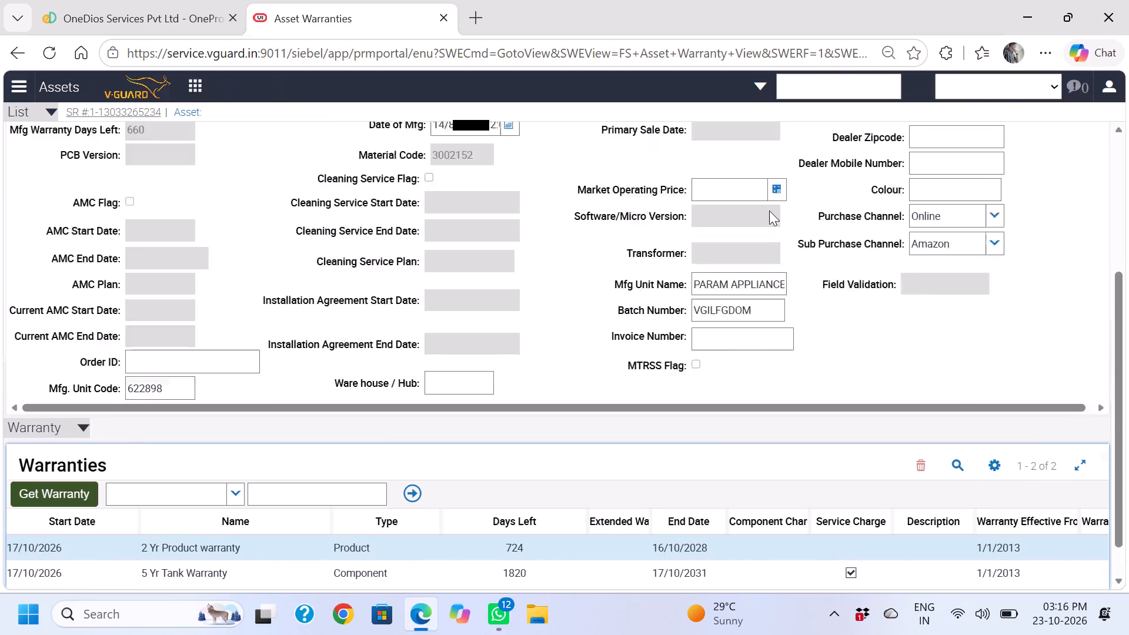
{"action": "scroll", "coordinate": [769, 210], "scroll_direction": "up", "scroll_amount": 2}
{"action": "left_click", "coordinate": [751, 167]}
{"action": "key", "text": "BackSpace"}
{"action": "key", "text": "BackSpace"}
{"action": "key", "text": "BackSpace"}
{"action": "key", "text": "BackSpace"}
{"action": "key", "text": "BackSpace"}
{"action": "key", "text": "BackSpace"}
{"action": "key", "text": "BackSpace"}
{"action": "key", "text": "BackSpace"}
{"action": "key", "text": "BackSpace"}
{"action": "key", "text": "BackSpace"}
{"action": "key", "text": "BackSpace"}
{"action": "key", "text": "BackSpace"}
{"action": "key", "text": "BackSpace"}
{"action": "key", "text": "BackSpace"}
{"action": "key", "text": "BackSpace"}
{"action": "key", "text": "BackSpace"}
{"action": "key", "text": "BackSpace"}
{"action": "key", "text": "BackSpace"}
{"action": "key", "text": "BackSpace"}
{"action": "key", "text": "BackSpace"}
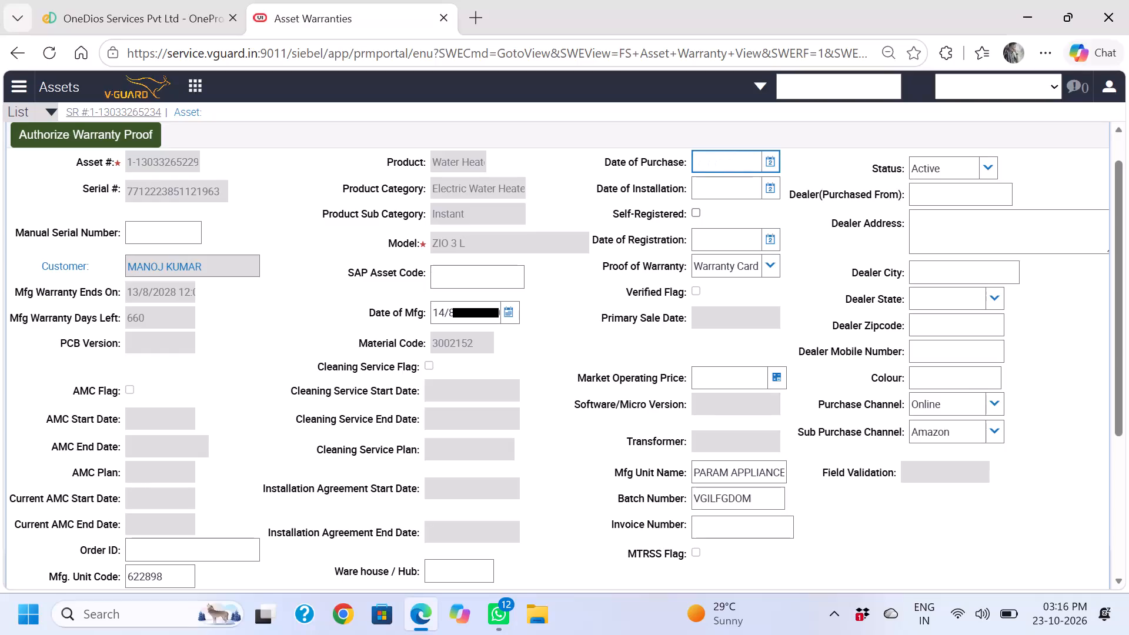
{"action": "left_click", "coordinate": [141, 115]}
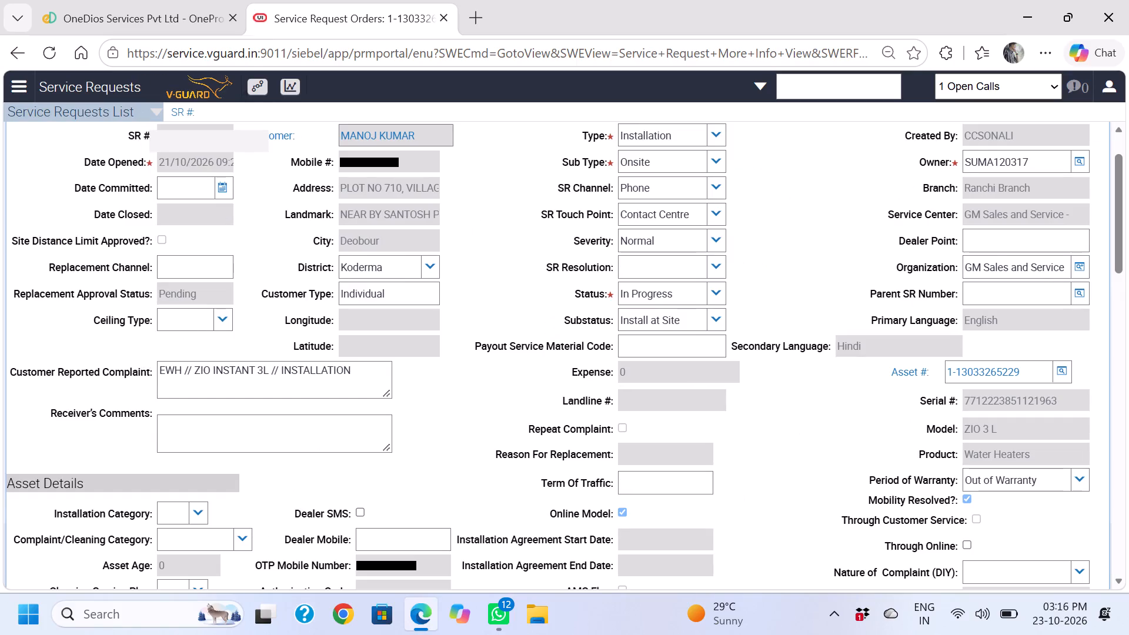
In the request's SR Bill Related Details, mark it as Billable with Paid Installation as the Reason For Bill.
{"action": "scroll", "coordinate": [228, 356], "scroll_direction": "down", "scroll_amount": 6}
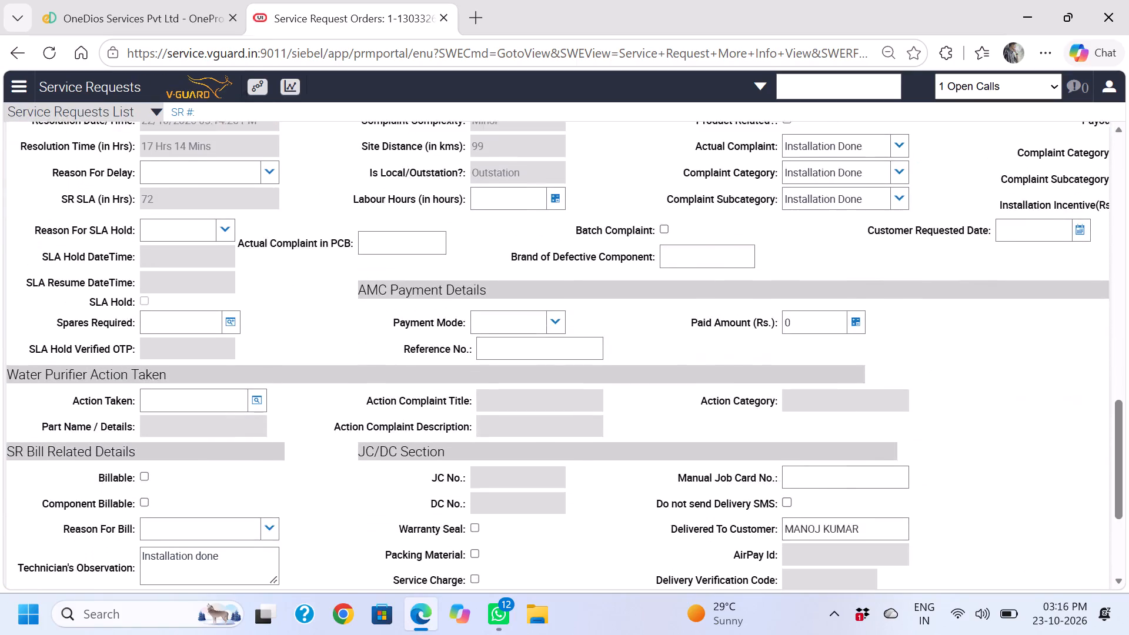
{"action": "scroll", "coordinate": [228, 356], "scroll_direction": "down", "scroll_amount": 1}
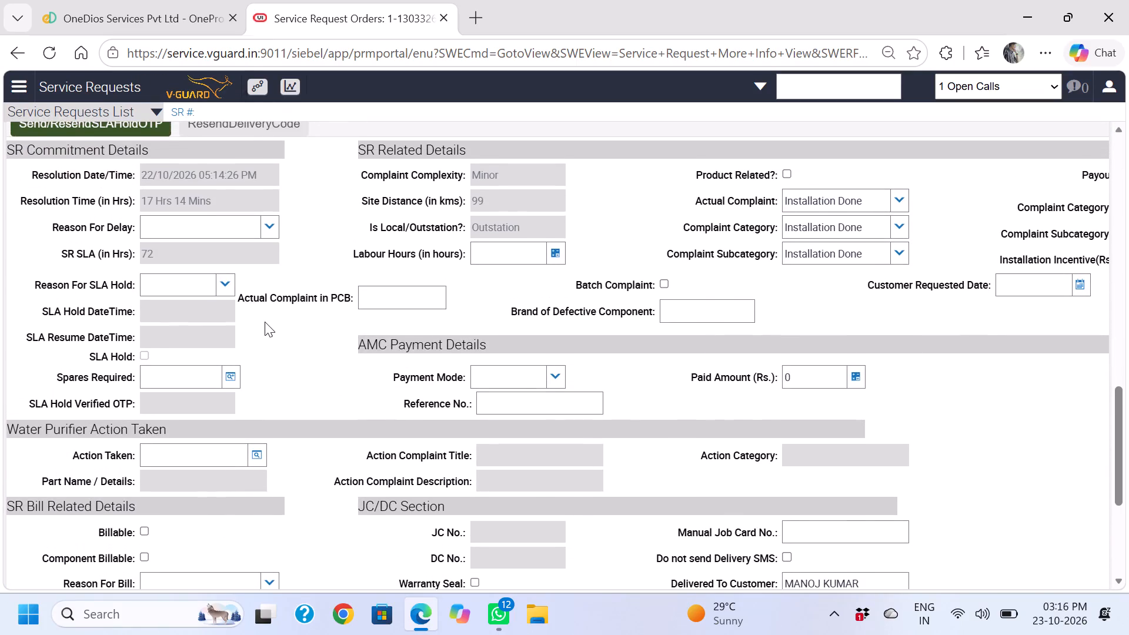
{"action": "scroll", "coordinate": [252, 339], "scroll_direction": "down", "scroll_amount": 2}
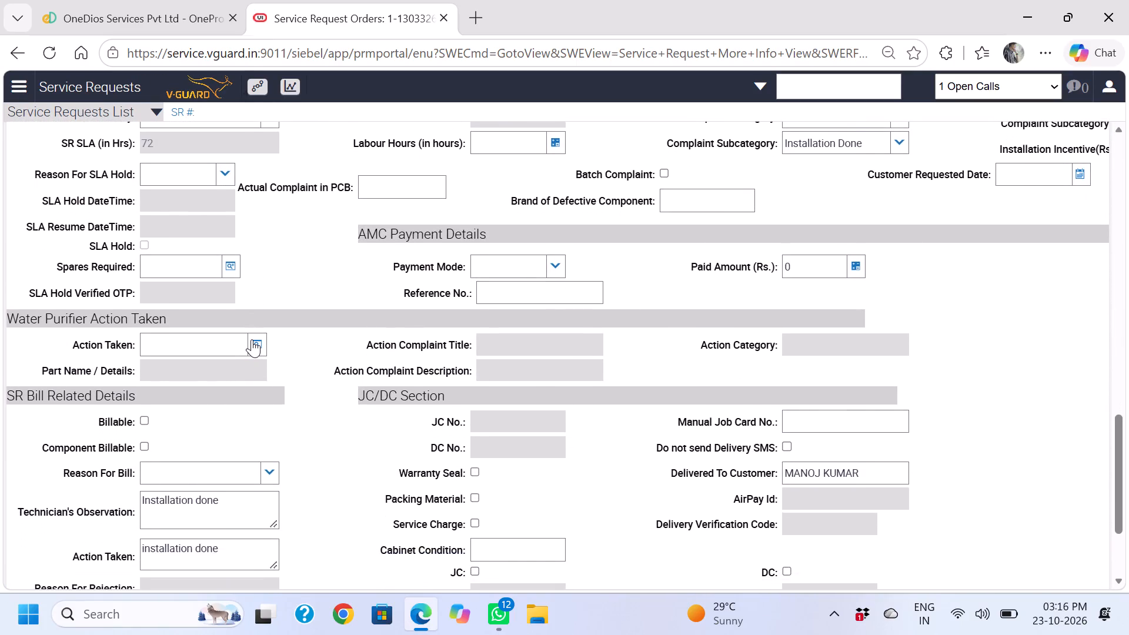
{"action": "scroll", "coordinate": [252, 339], "scroll_direction": "up", "scroll_amount": 2}
{"action": "scroll", "coordinate": [256, 338], "scroll_direction": "right", "scroll_amount": 1}
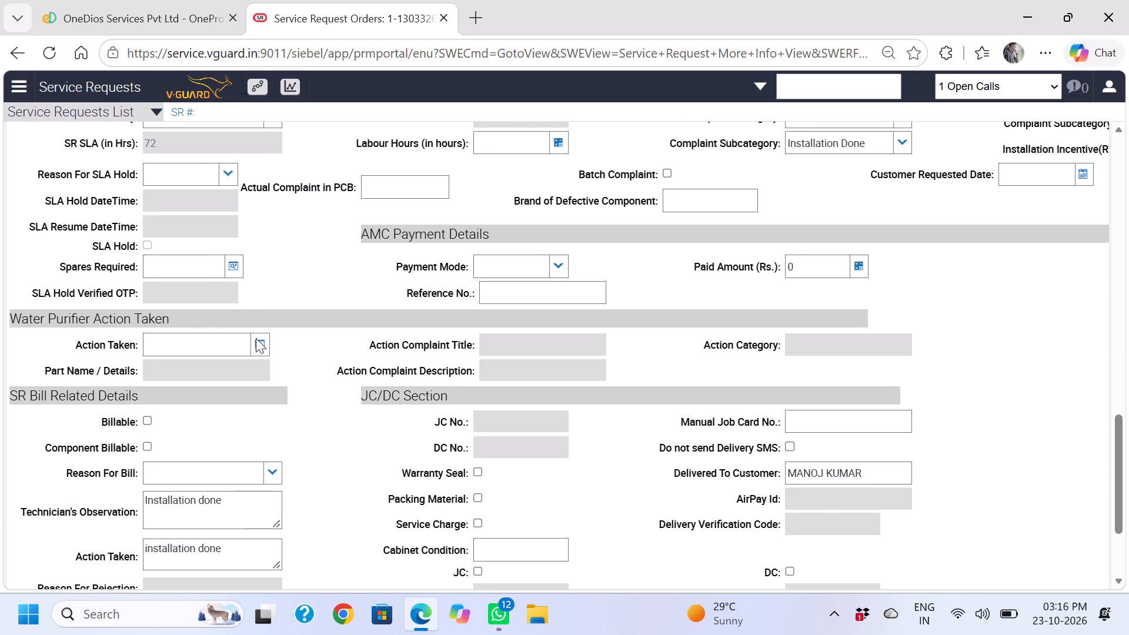
{"action": "left_click", "coordinate": [146, 423]}
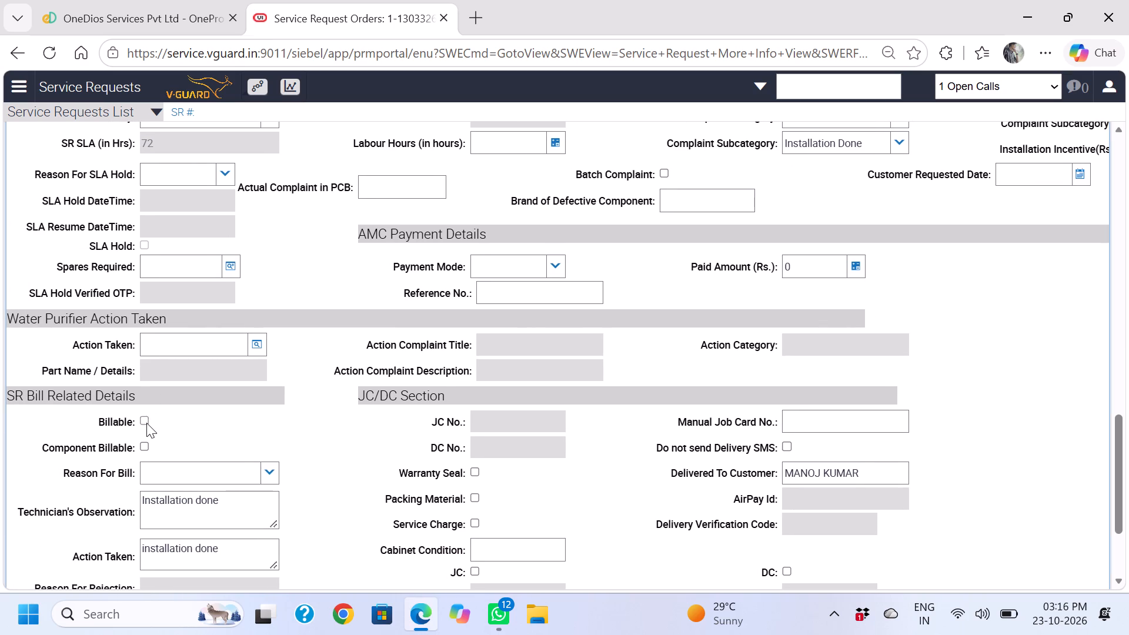
{"action": "left_click", "coordinate": [273, 467]}
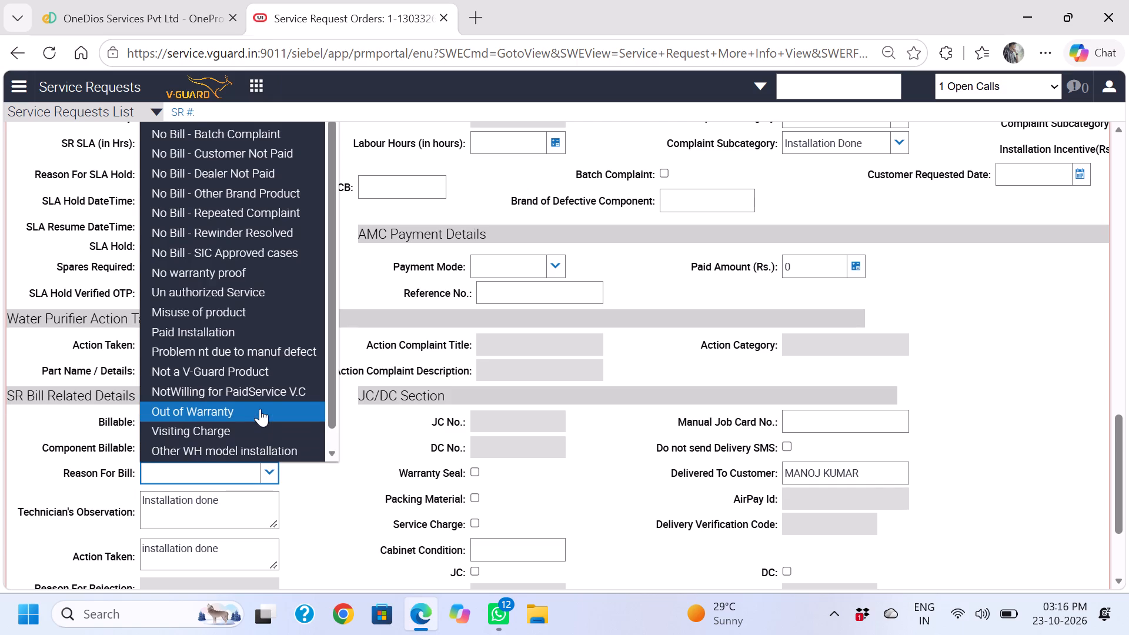
{"action": "scroll", "coordinate": [257, 401], "scroll_direction": "down", "scroll_amount": 1}
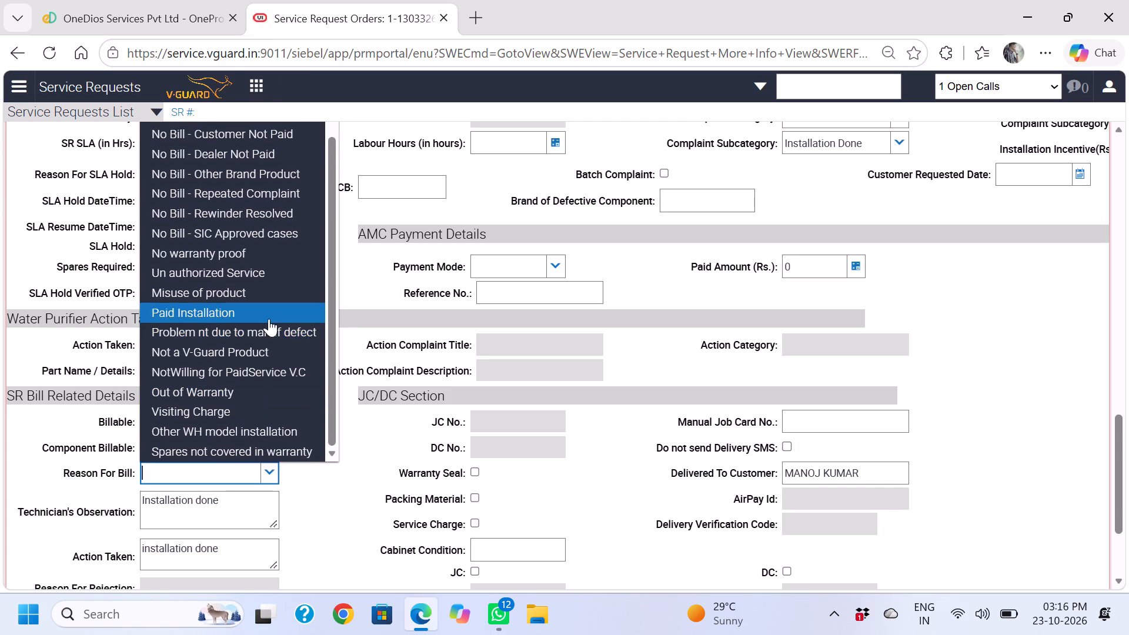
{"action": "left_click", "coordinate": [269, 319]}
Switch the section below the request from More Info to Orders and add a new order.
{"action": "scroll", "coordinate": [231, 336], "scroll_direction": "up", "scroll_amount": 2}
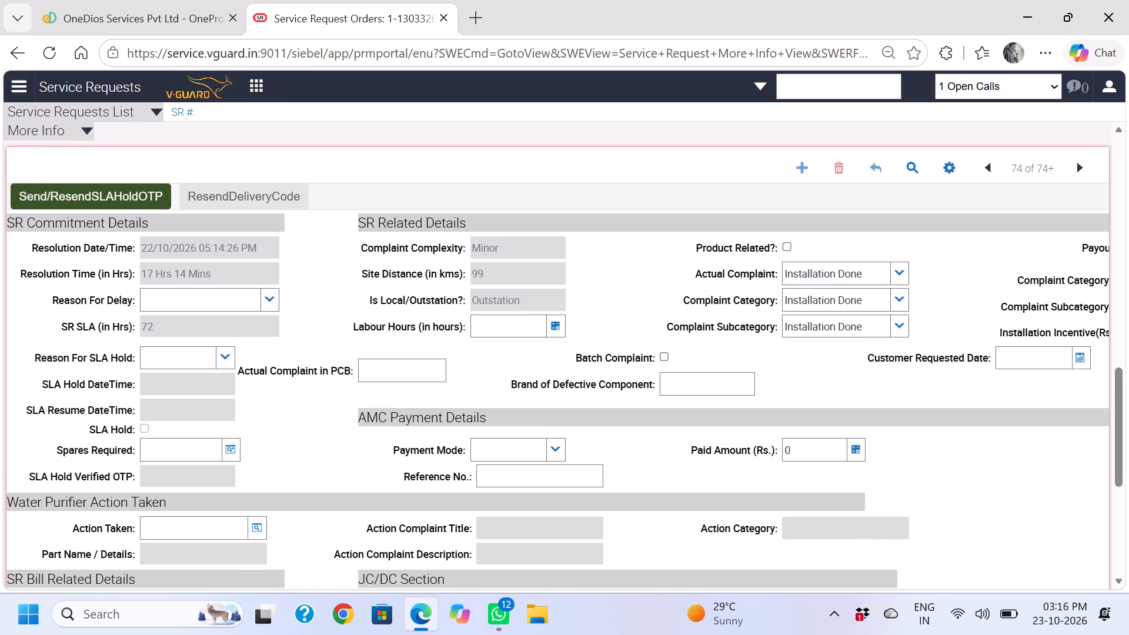
{"action": "left_click", "coordinate": [46, 139]}
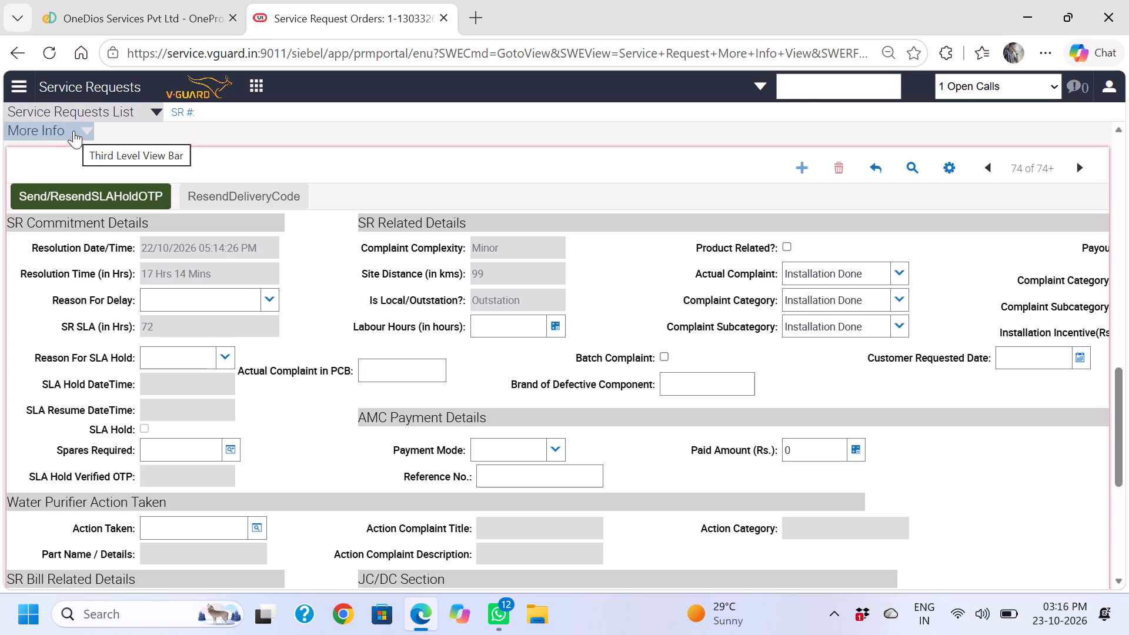
{"action": "left_click", "coordinate": [74, 131]}
{"action": "left_click", "coordinate": [52, 312]}
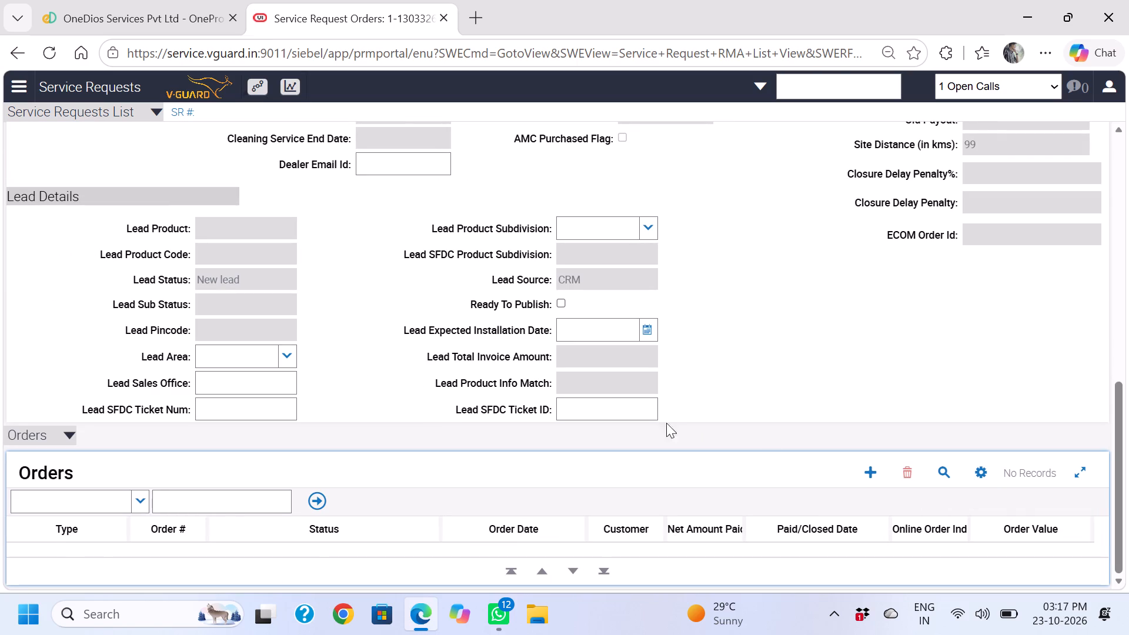
{"action": "left_click", "coordinate": [874, 482]}
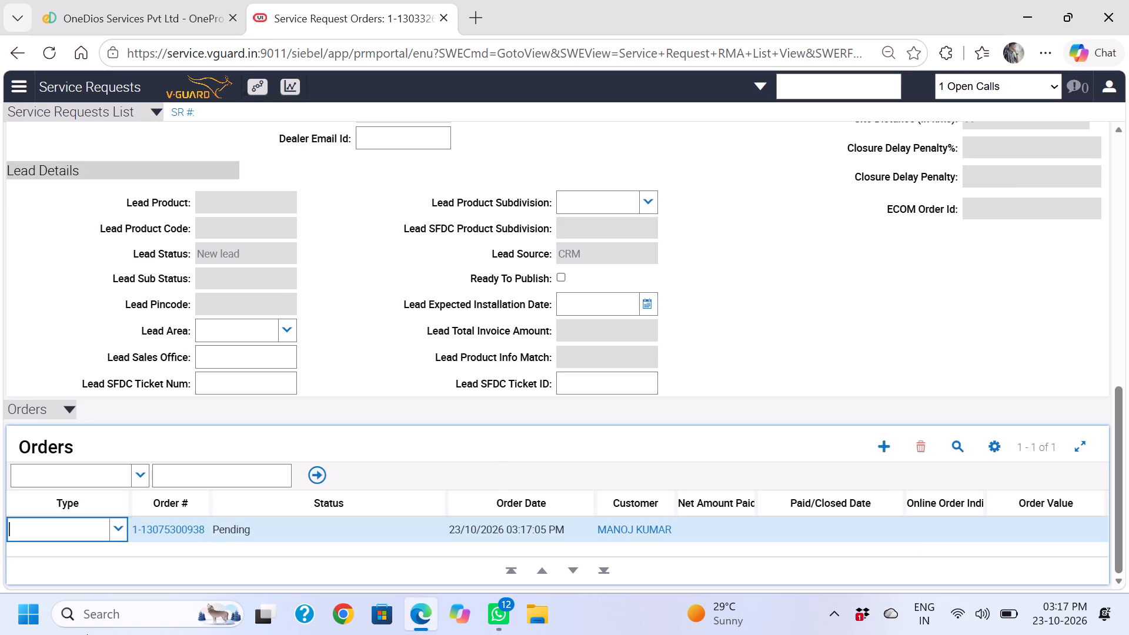
Set the new order's type to Service Charge and open the order from the request's order list.
{"action": "left_click", "coordinate": [121, 532]}
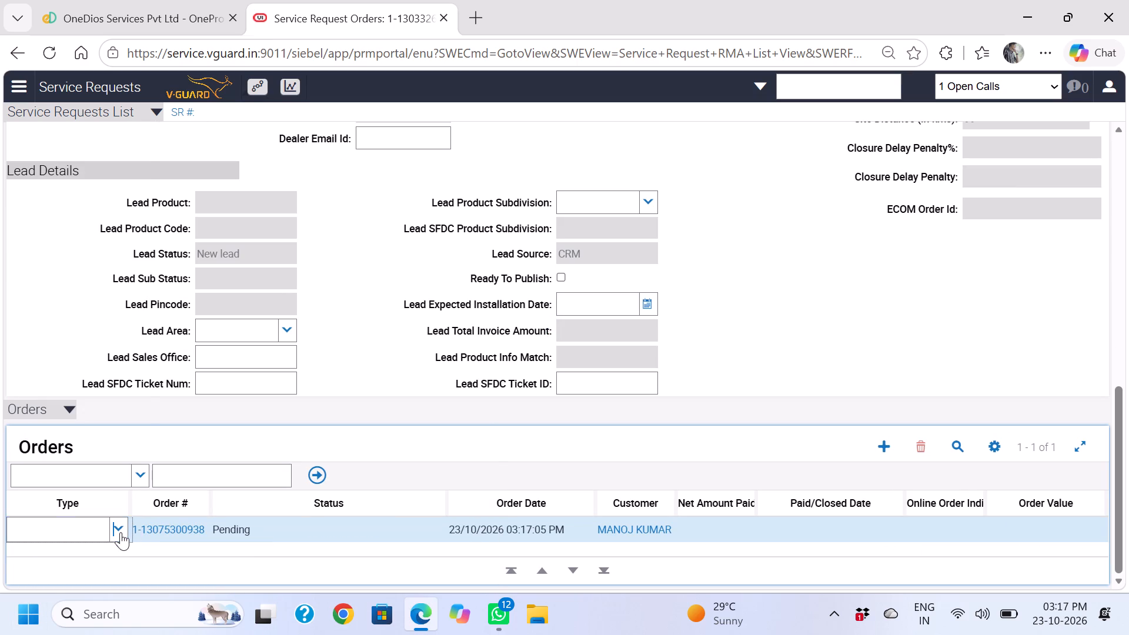
{"action": "scroll", "coordinate": [104, 435], "scroll_direction": "down", "scroll_amount": 1}
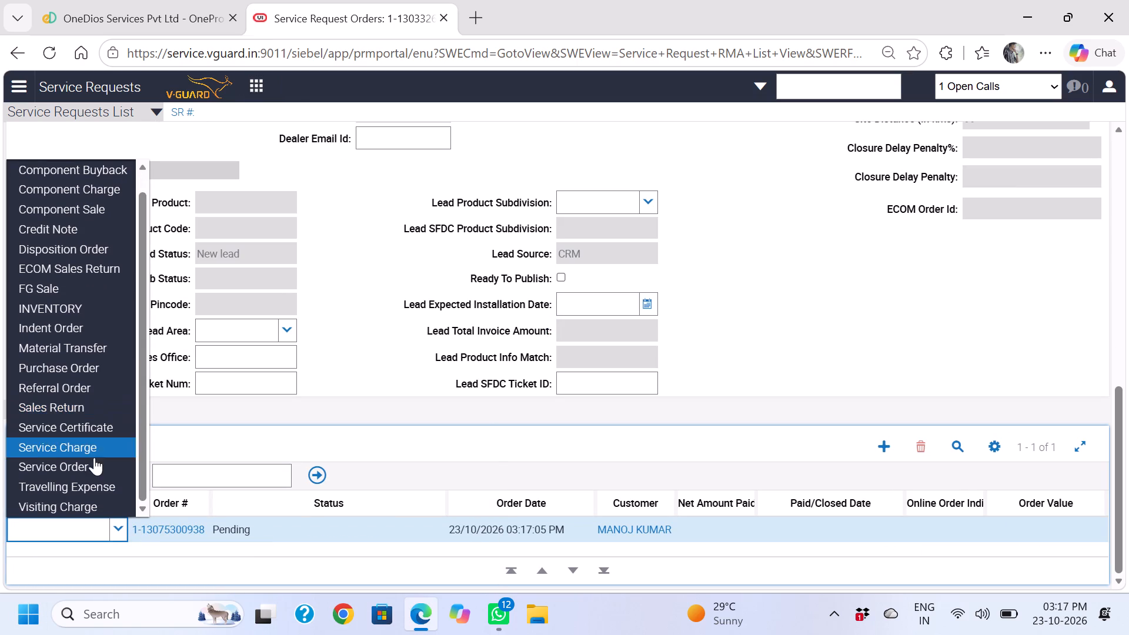
{"action": "scroll", "coordinate": [92, 300], "scroll_direction": "up", "scroll_amount": 1}
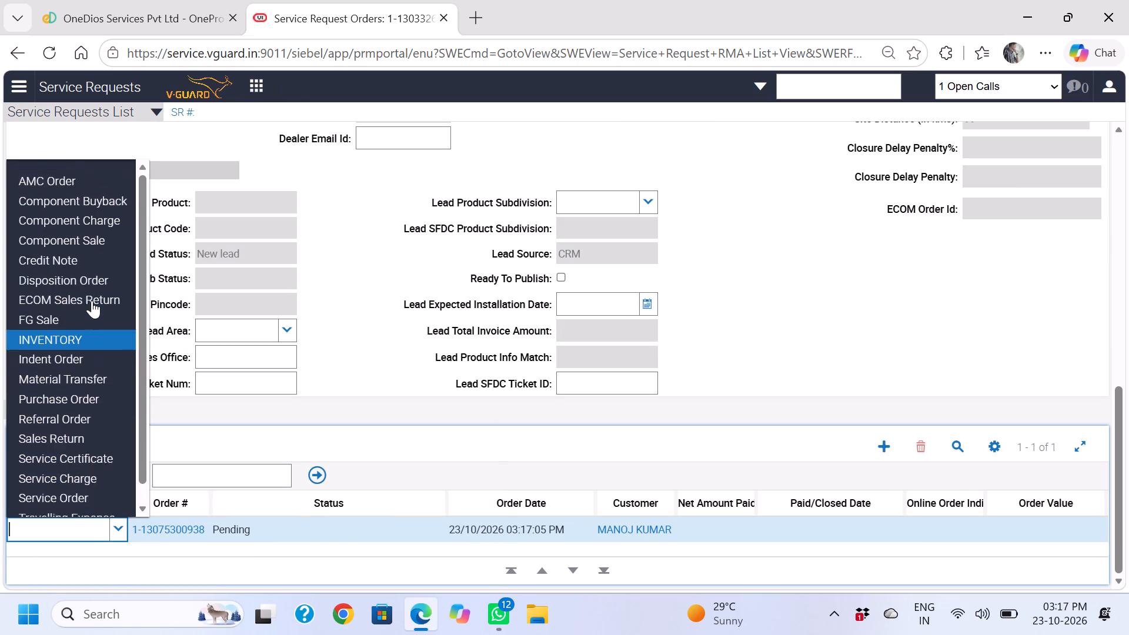
{"action": "scroll", "coordinate": [92, 300], "scroll_direction": "up", "scroll_amount": 1}
{"action": "scroll", "coordinate": [92, 300], "scroll_direction": "down", "scroll_amount": 3}
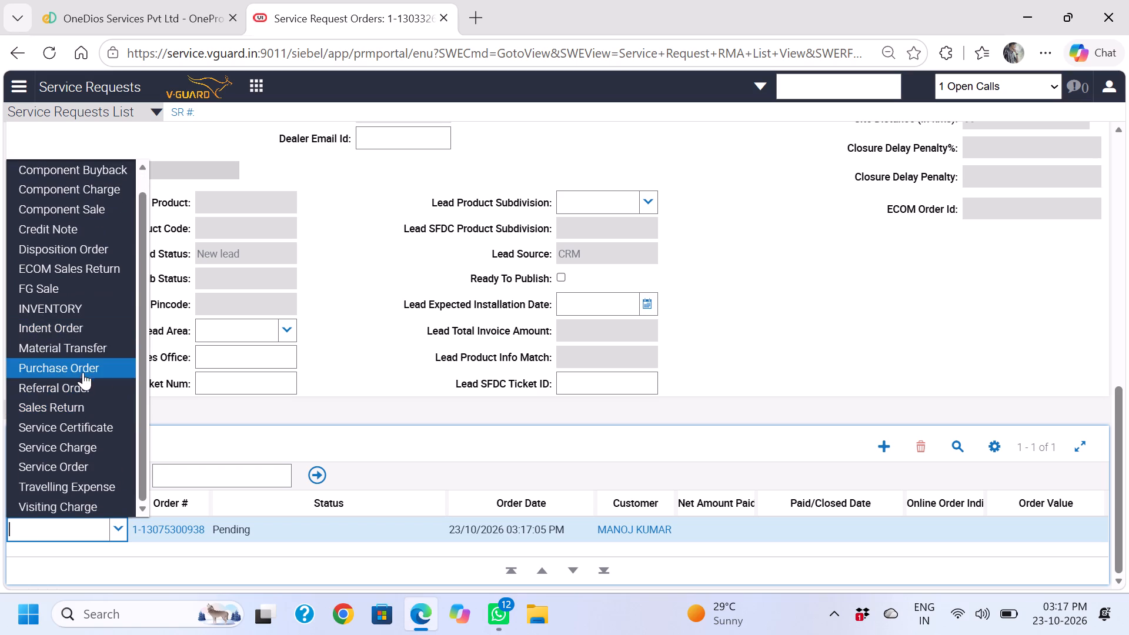
{"action": "left_click", "coordinate": [76, 440]}
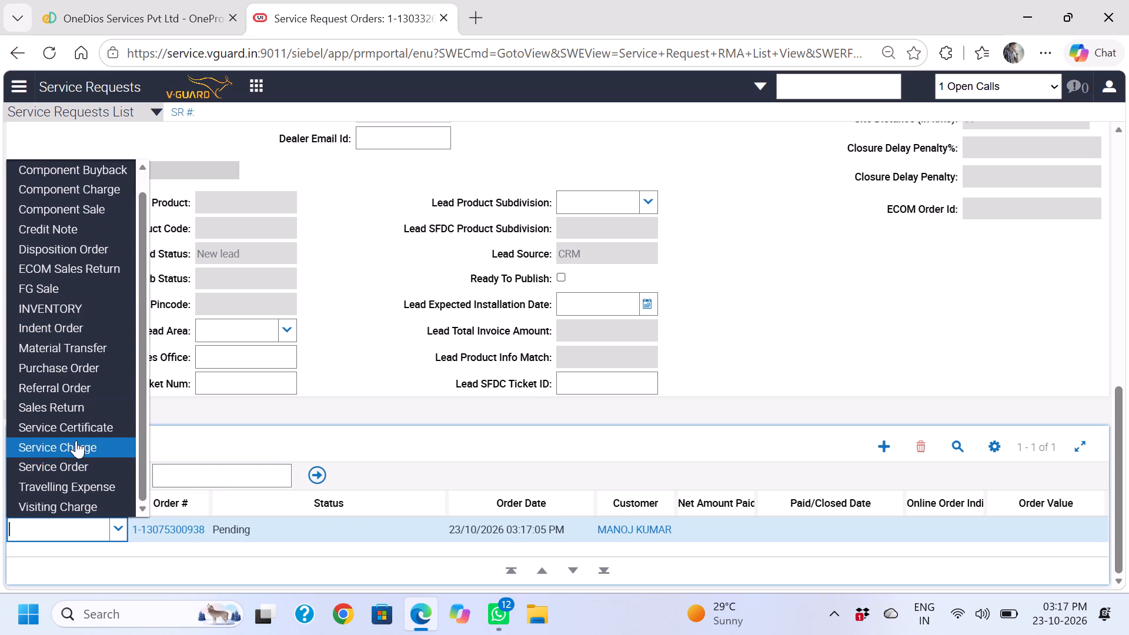
{"action": "left_click", "coordinate": [167, 528]}
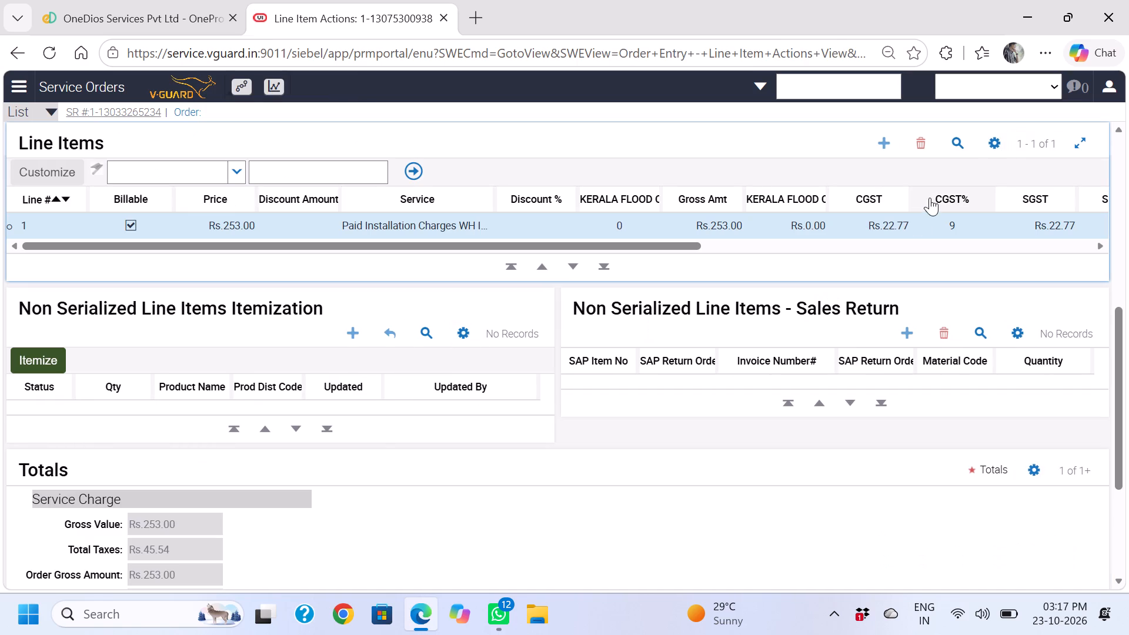
Fill the order's Net Amount Paid with 299 and Source Inventory Location with 120317 from the saved entry, checking against the Grand Total.
{"action": "scroll", "coordinate": [850, 321], "scroll_direction": "up", "scroll_amount": 1}
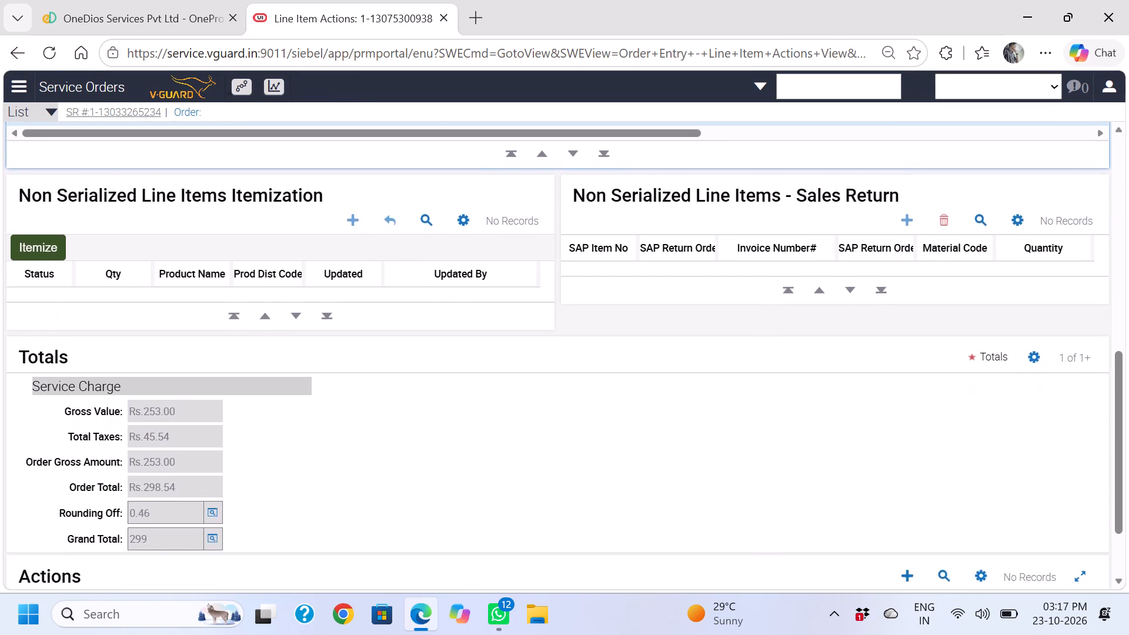
{"action": "scroll", "coordinate": [850, 321], "scroll_direction": "up", "scroll_amount": 1}
{"action": "scroll", "coordinate": [911, 270], "scroll_direction": "up", "scroll_amount": 2}
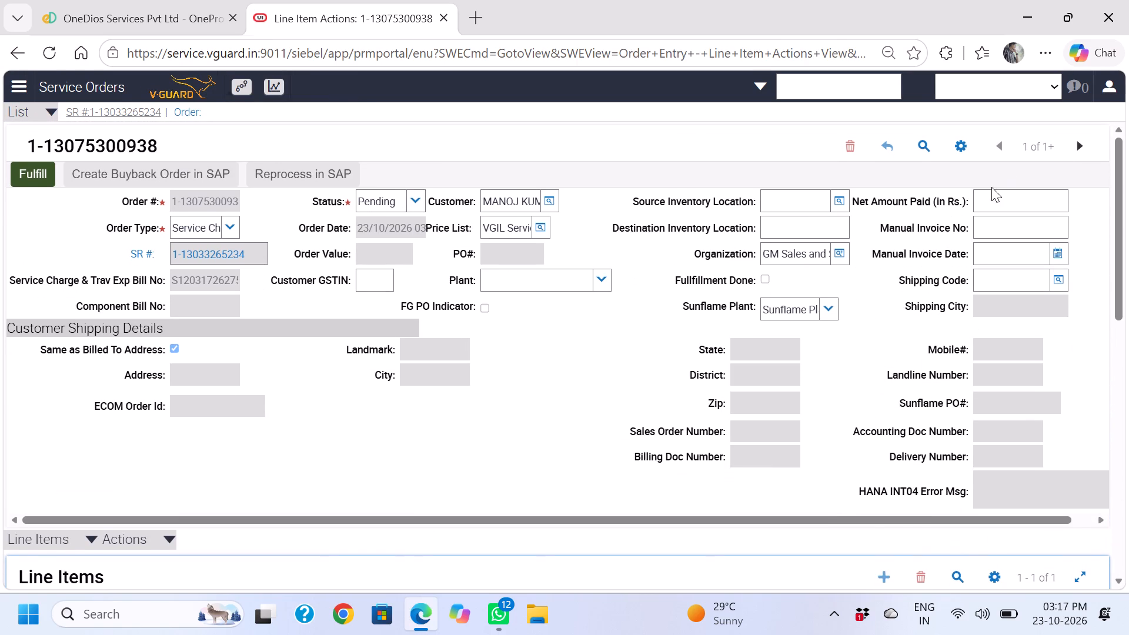
{"action": "left_click", "coordinate": [988, 202]}
{"action": "left_click", "coordinate": [951, 278]}
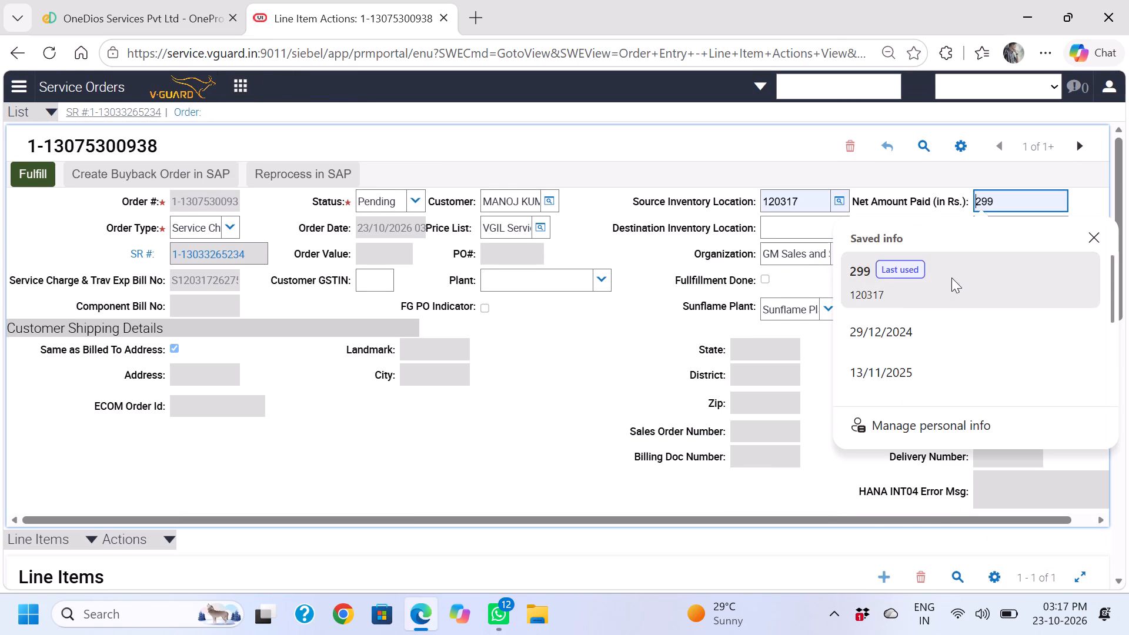
{"action": "scroll", "coordinate": [390, 373], "scroll_direction": "down", "scroll_amount": 4}
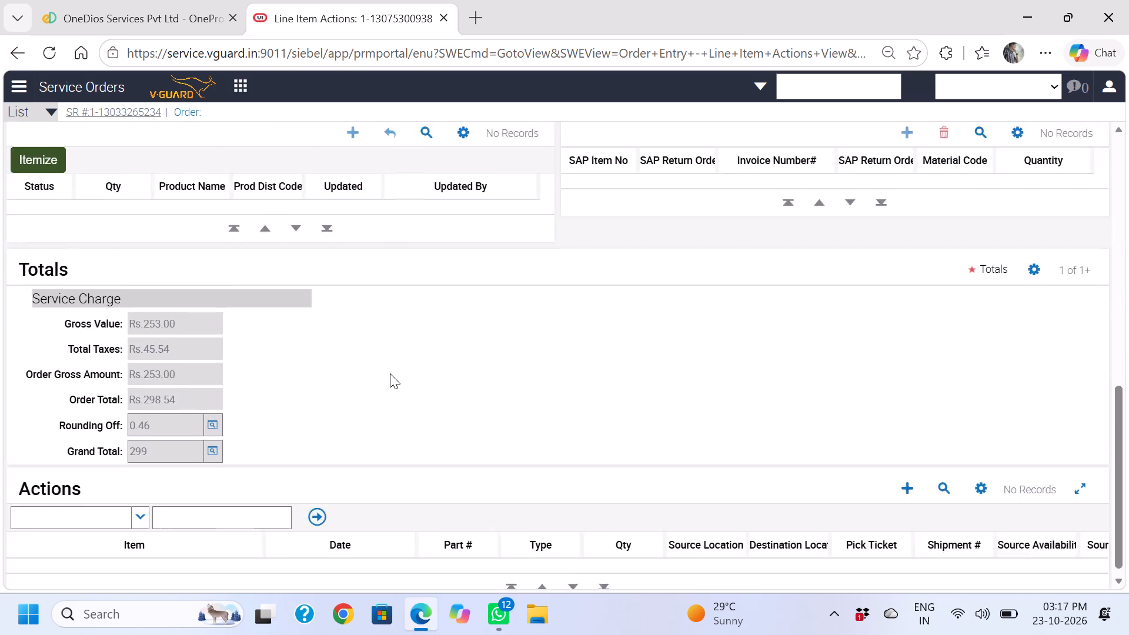
{"action": "scroll", "coordinate": [390, 373], "scroll_direction": "down", "scroll_amount": 3}
{"action": "scroll", "coordinate": [390, 373], "scroll_direction": "up", "scroll_amount": 7}
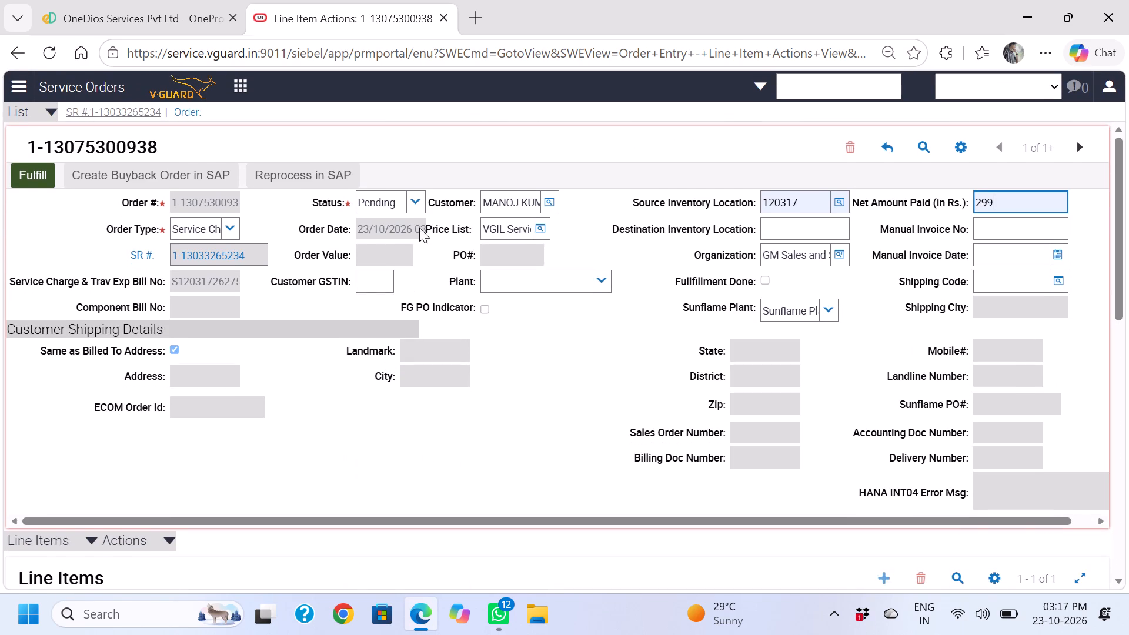
{"action": "left_click", "coordinate": [414, 199]}
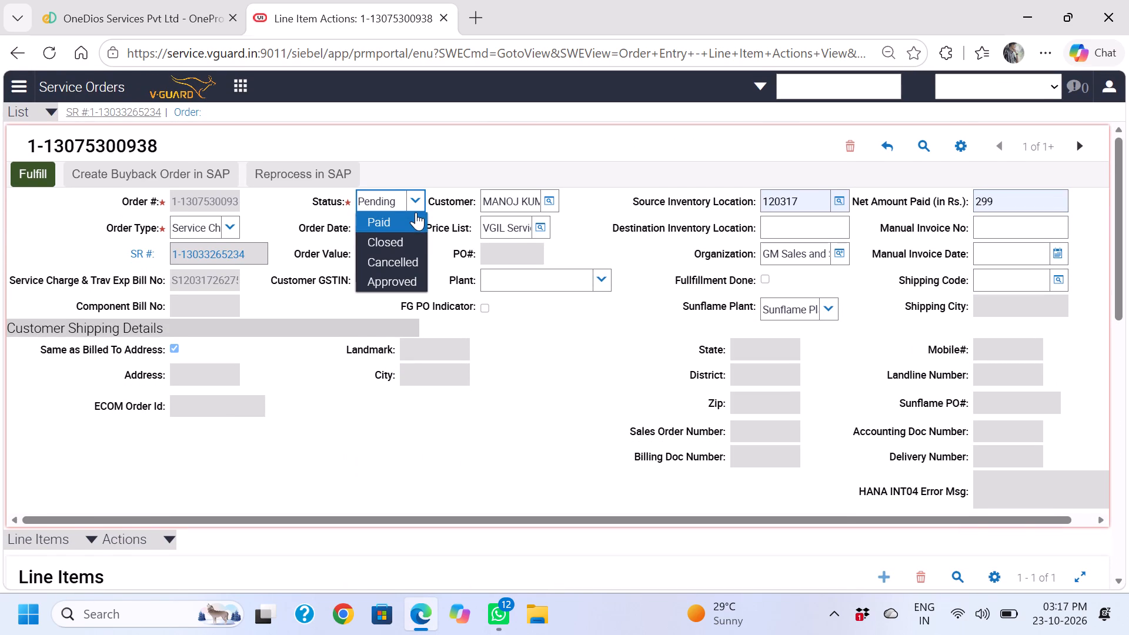
{"action": "left_click", "coordinate": [416, 212]}
{"action": "left_click", "coordinate": [138, 111]}
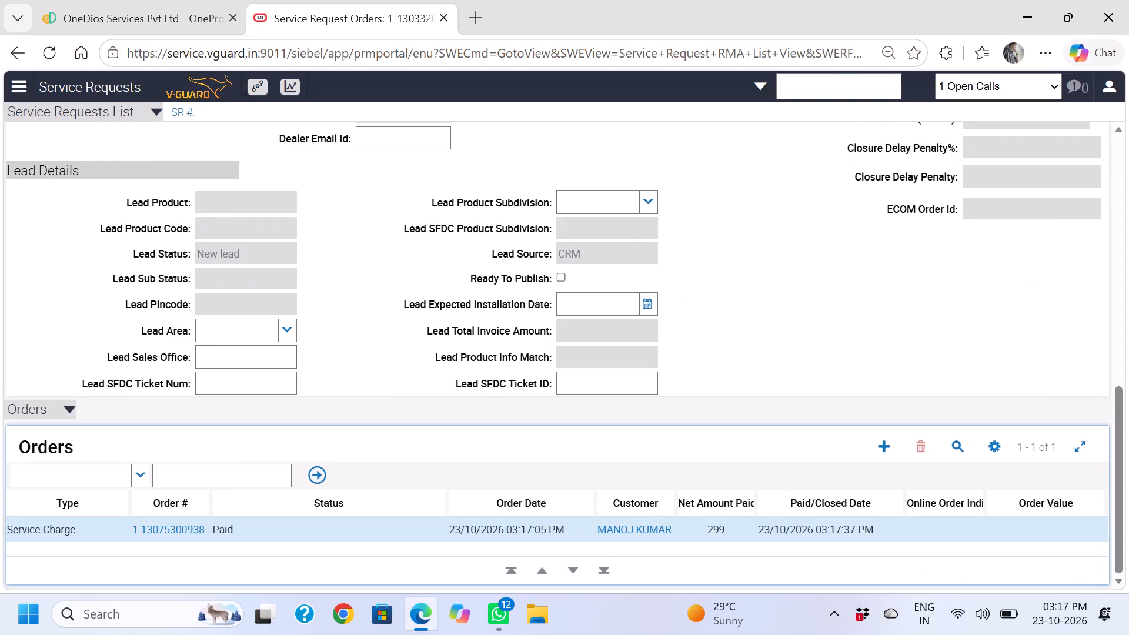
Go back through the previously visited pages to the My Team's Service Requests list.
{"action": "scroll", "coordinate": [119, 228], "scroll_direction": "up", "scroll_amount": 7}
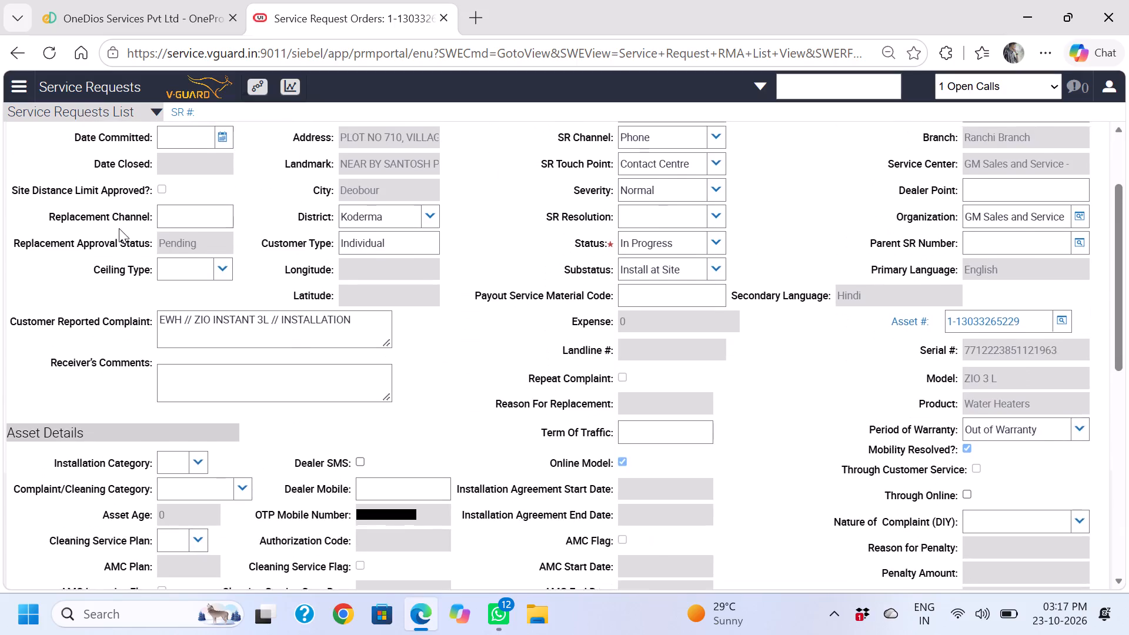
{"action": "scroll", "coordinate": [119, 228], "scroll_direction": "up", "scroll_amount": 1}
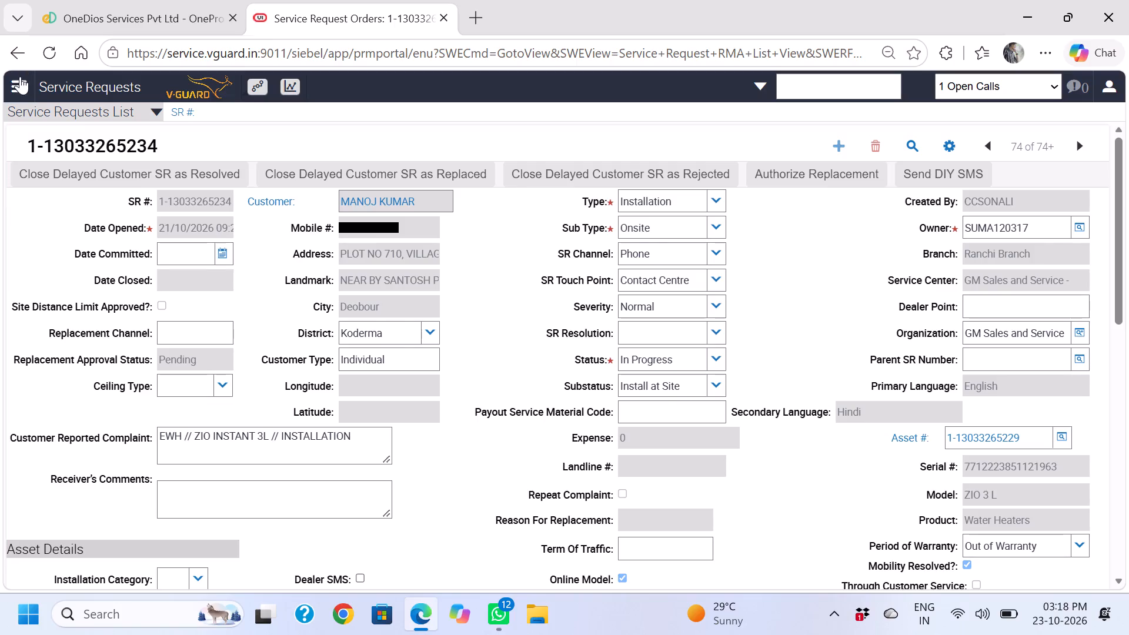
{"action": "left_click", "coordinate": [16, 58]}
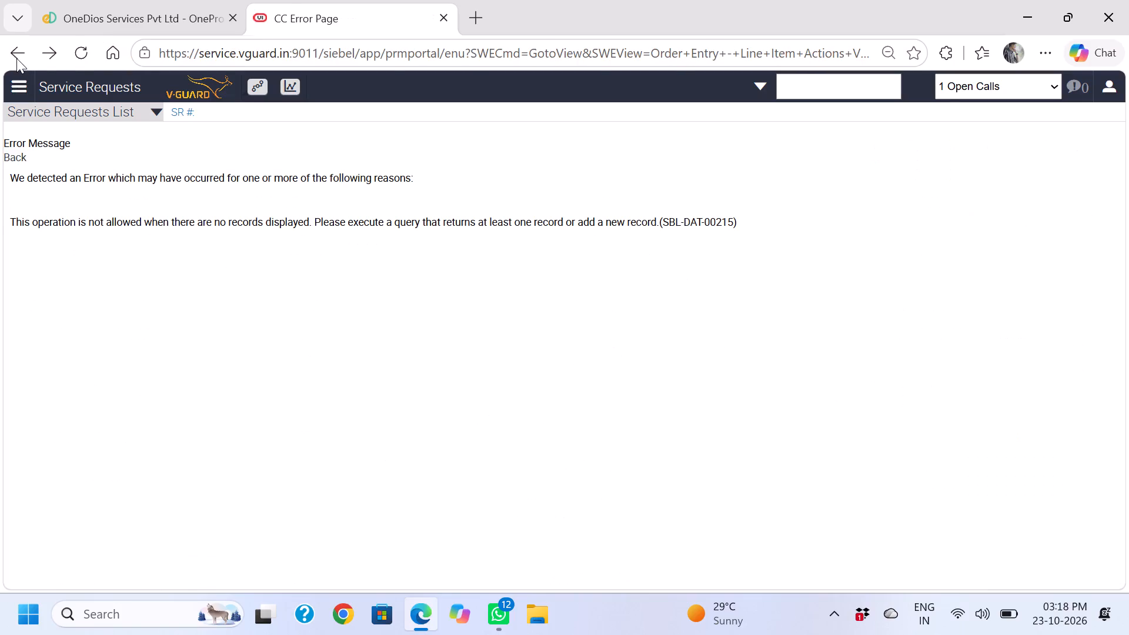
{"action": "left_click", "coordinate": [16, 58]}
{"action": "left_click", "coordinate": [24, 87]}
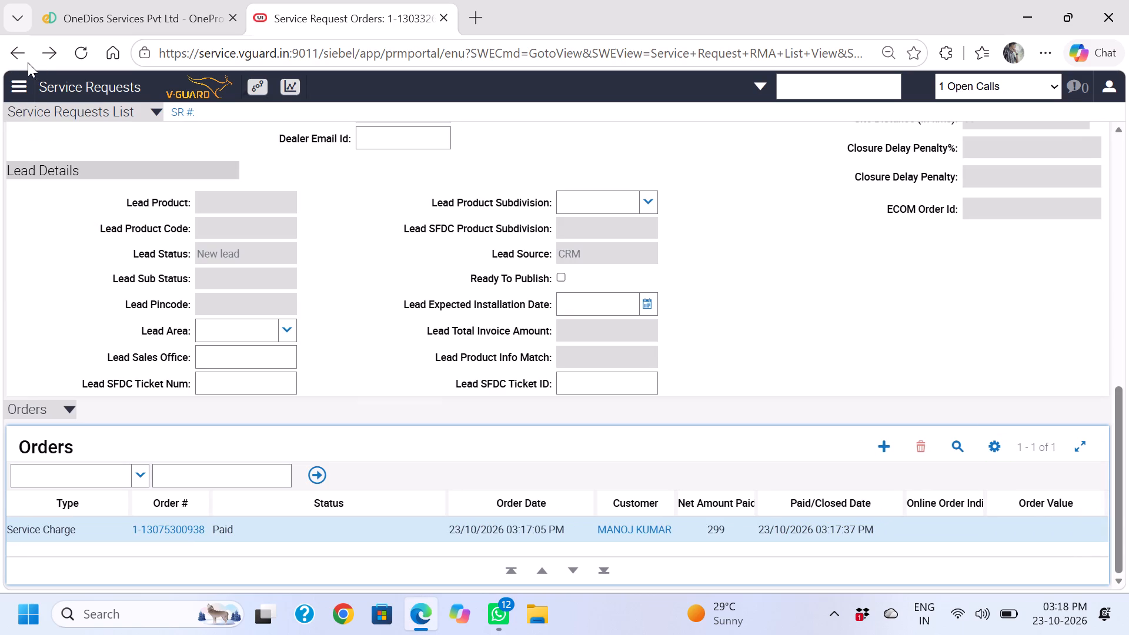
{"action": "left_click", "coordinate": [9, 44]}
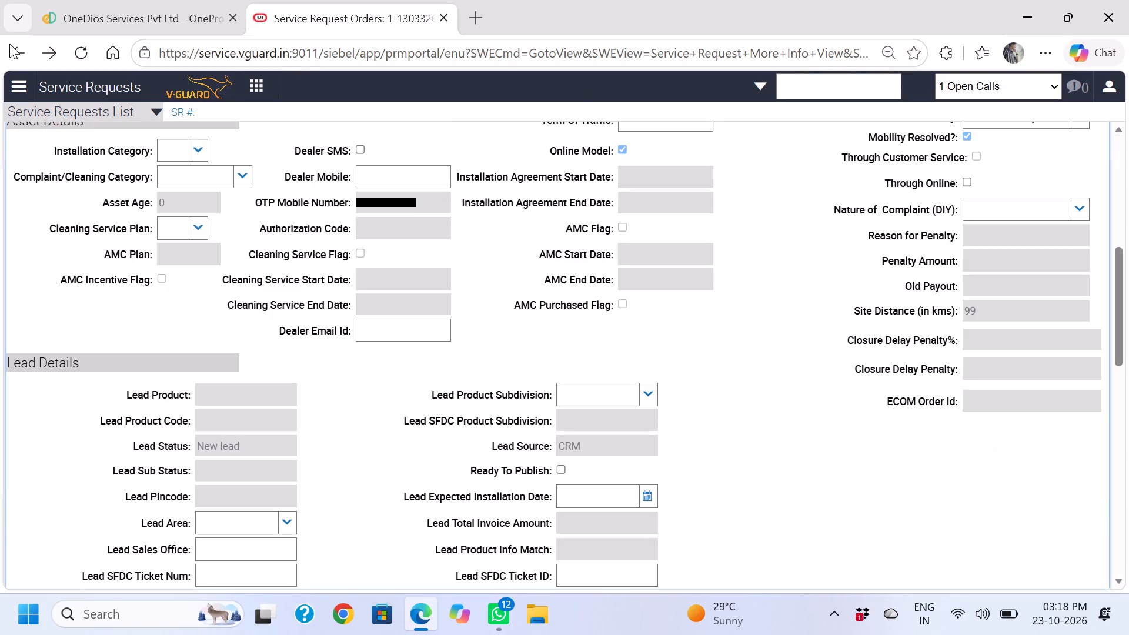
{"action": "left_click", "coordinate": [9, 44]}
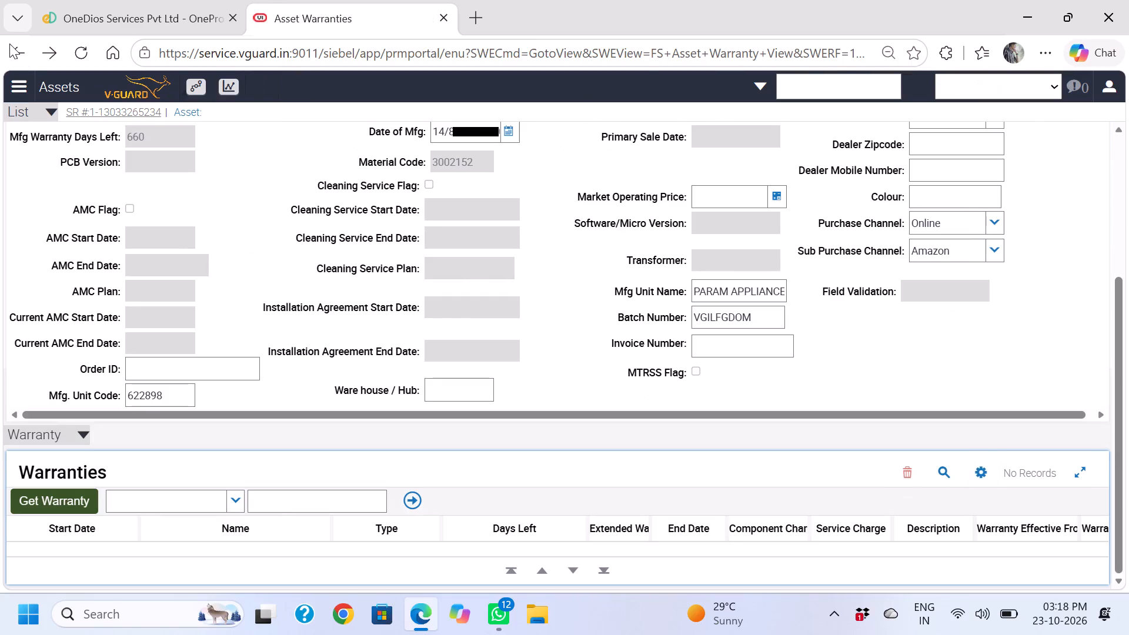
{"action": "left_click", "coordinate": [9, 44]}
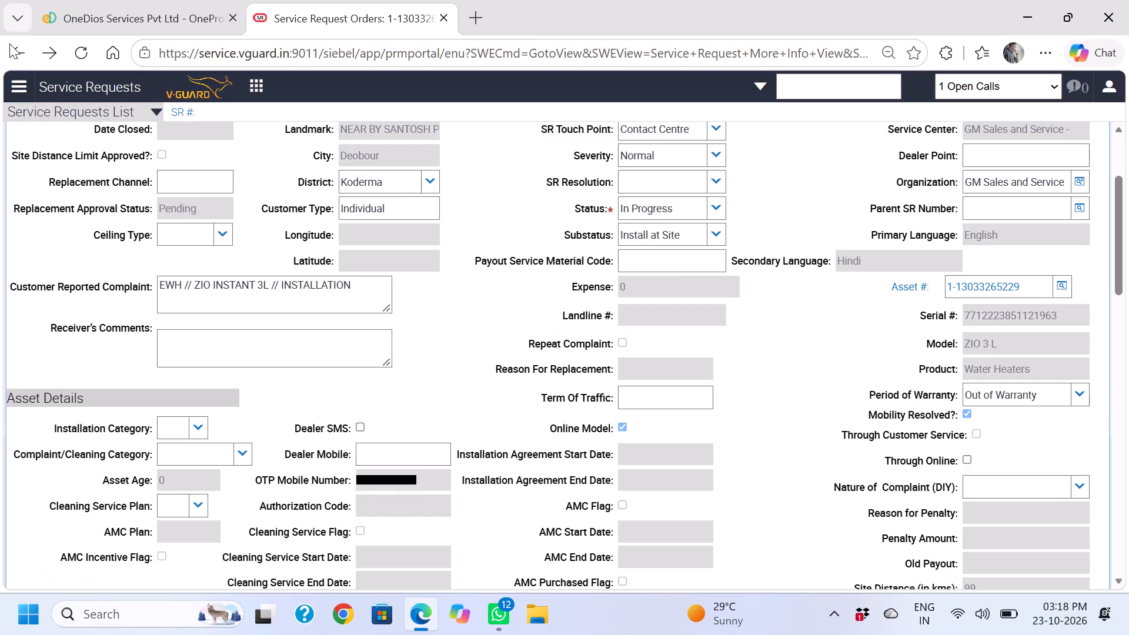
{"action": "left_click", "coordinate": [9, 44]}
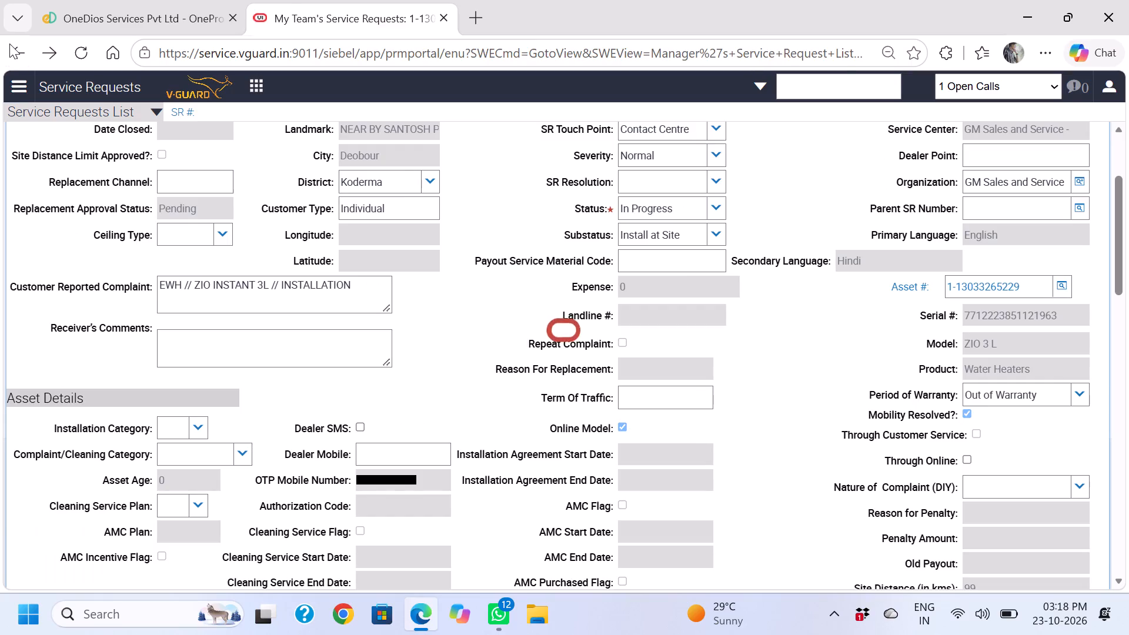
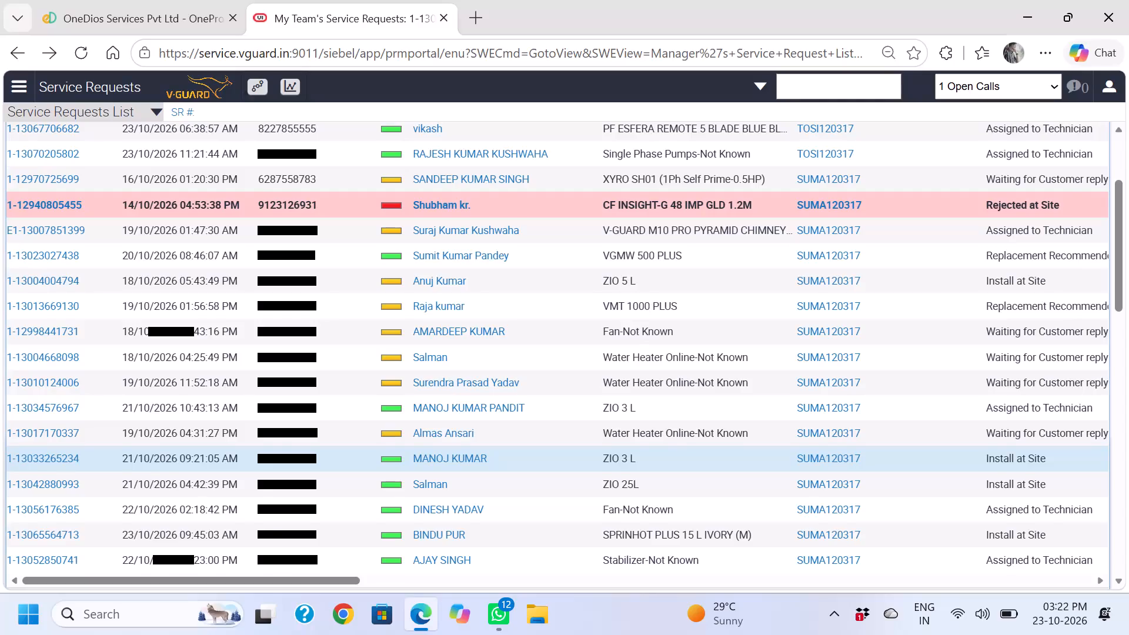
{"action": "scroll", "coordinate": [648, 306], "scroll_direction": "down", "scroll_amount": 2}
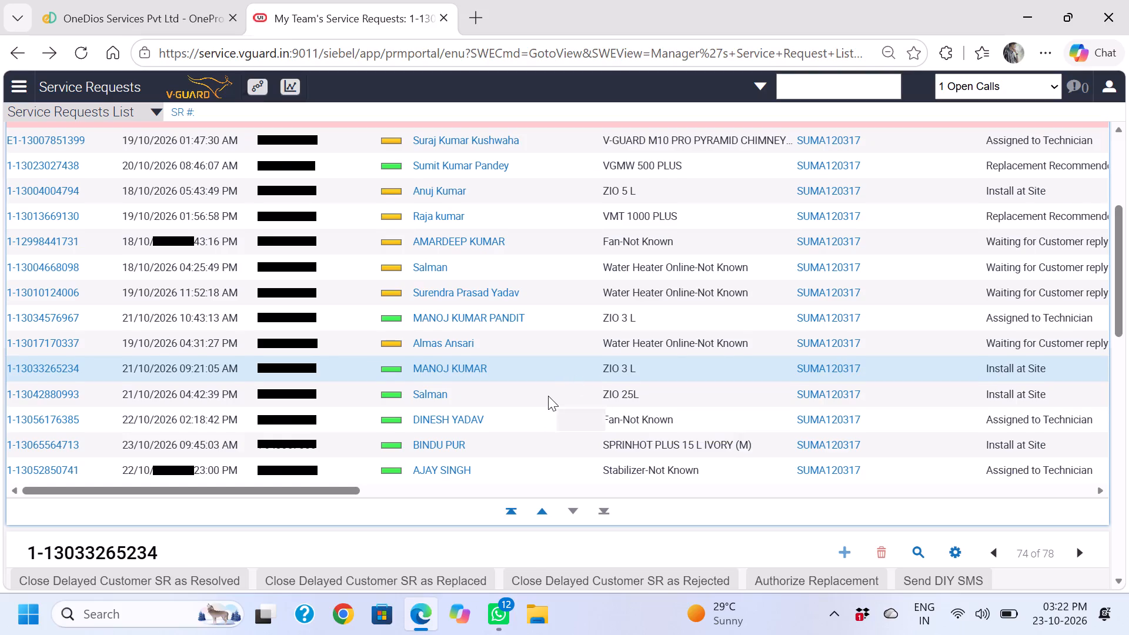
{"action": "scroll", "coordinate": [548, 396], "scroll_direction": "down", "scroll_amount": 1}
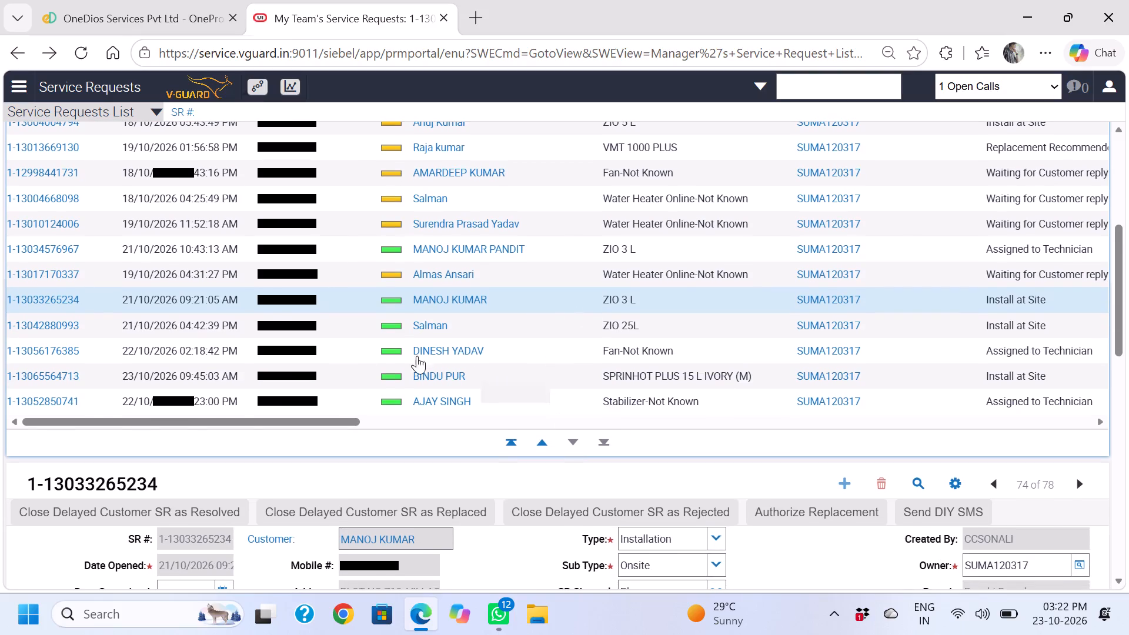
{"action": "left_click", "coordinate": [65, 323]}
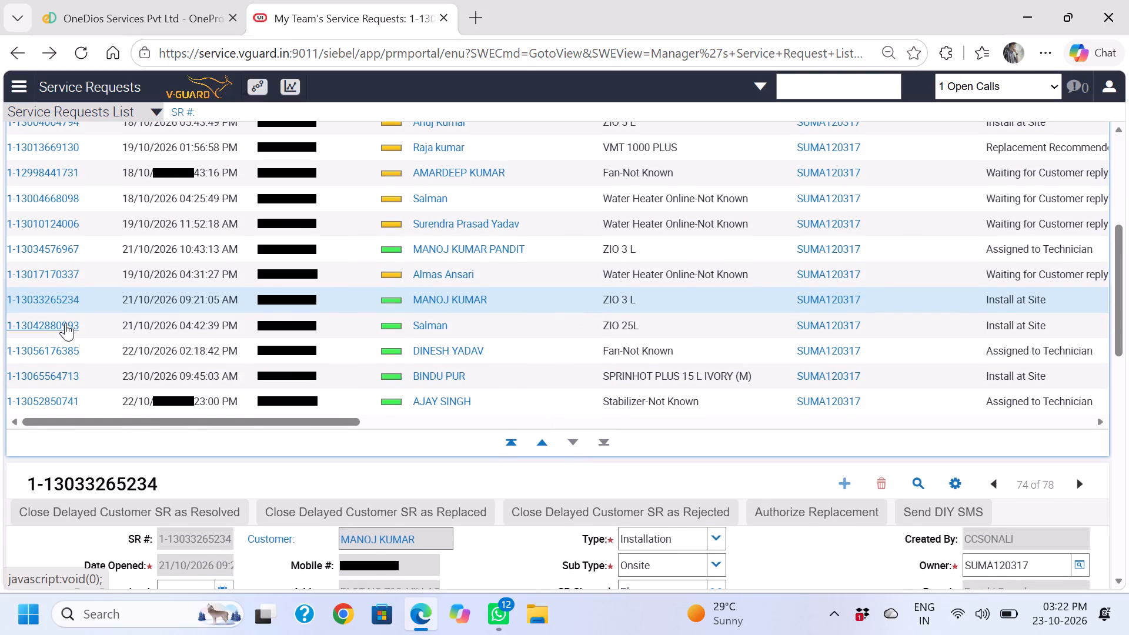